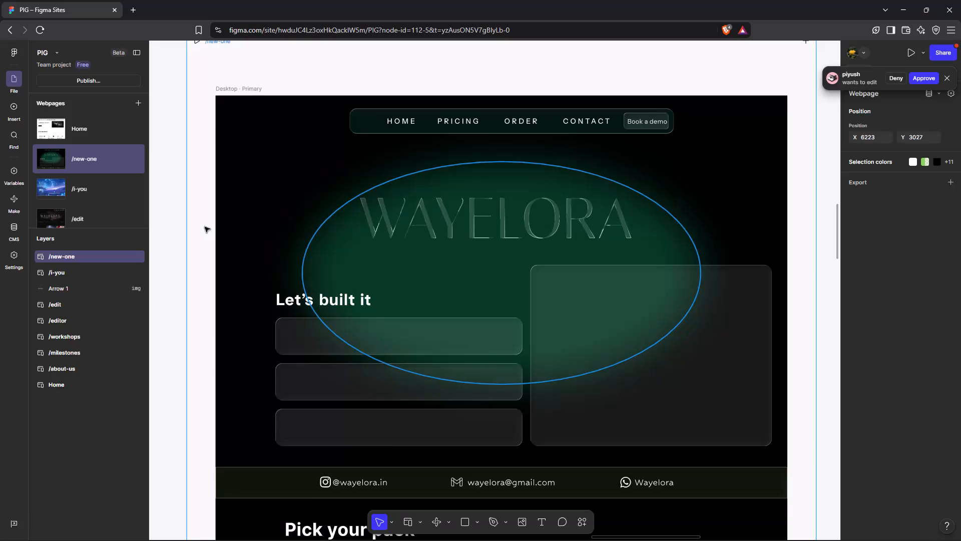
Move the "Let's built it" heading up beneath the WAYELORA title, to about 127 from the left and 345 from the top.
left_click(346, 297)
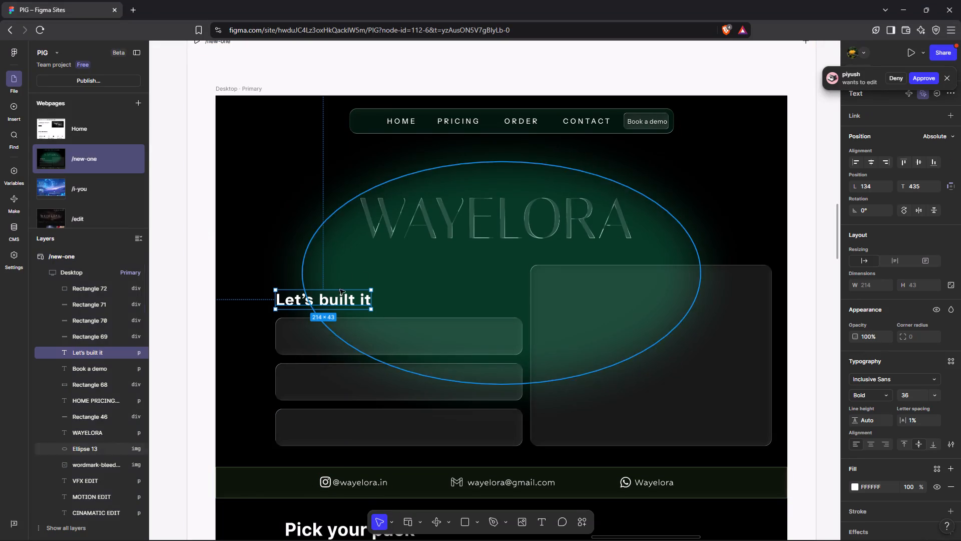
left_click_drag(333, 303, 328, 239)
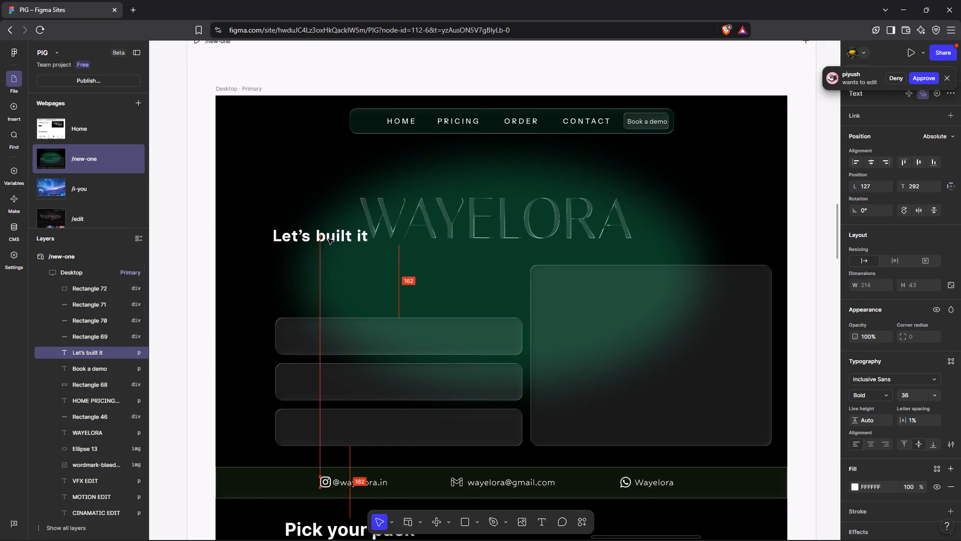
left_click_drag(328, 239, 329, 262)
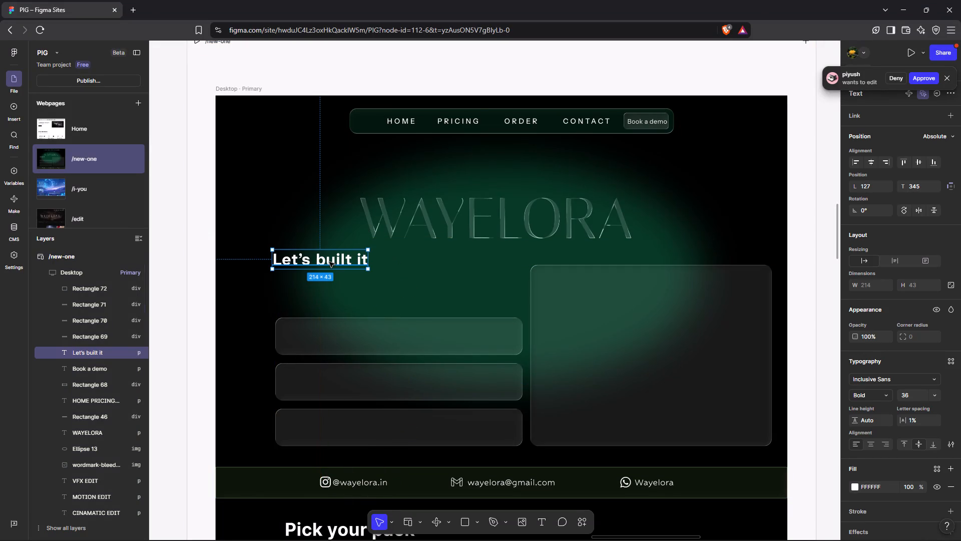
Reposition the large WAYELORA title vertically in the hero section, at about 164 from the top.
left_click(510, 220)
left_click_drag(510, 220, 510, 216)
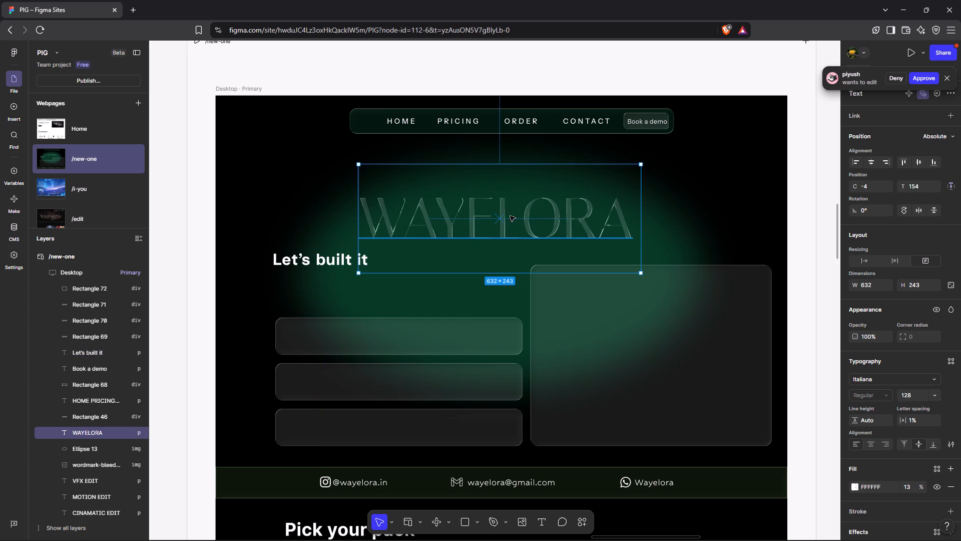
left_click_drag(510, 216, 509, 206)
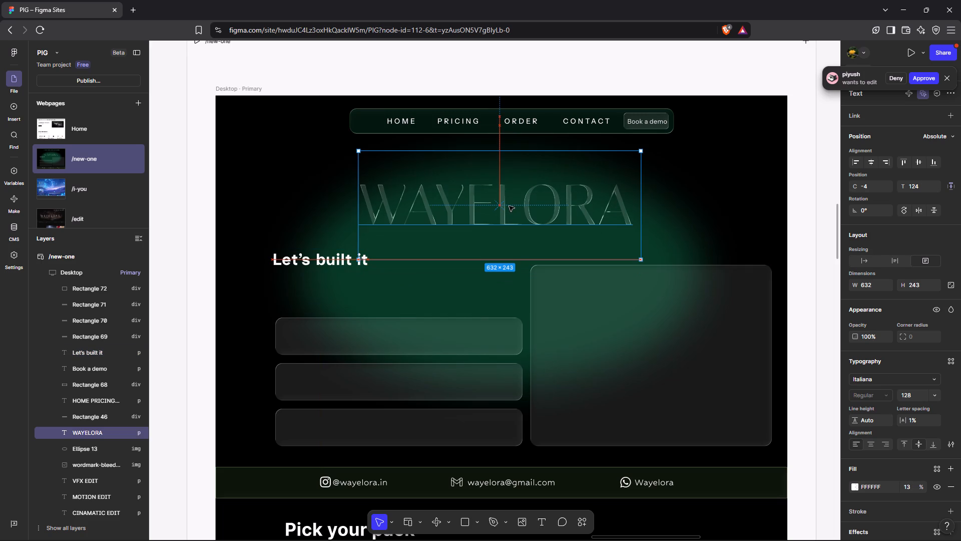
left_click_drag(509, 206, 509, 208)
left_click_drag(509, 208, 511, 224)
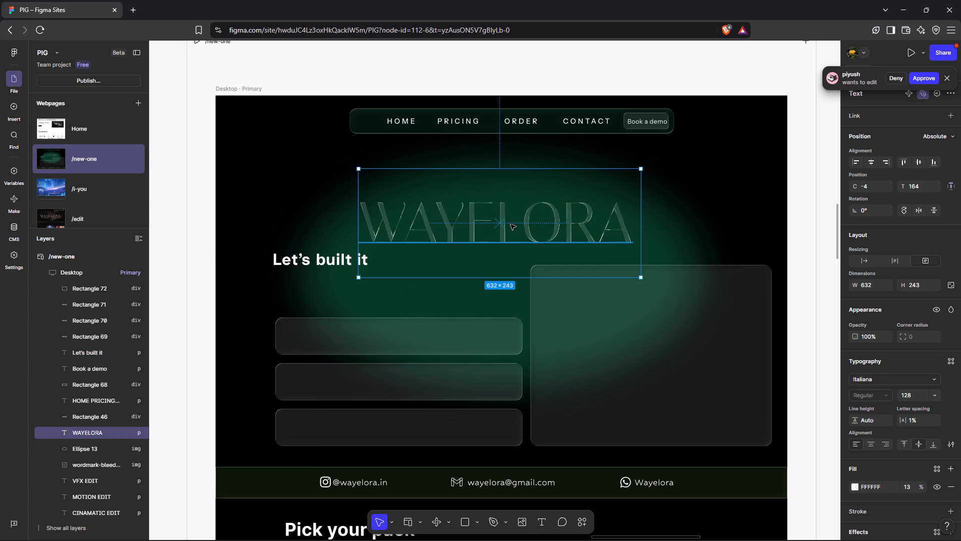
left_click(298, 154)
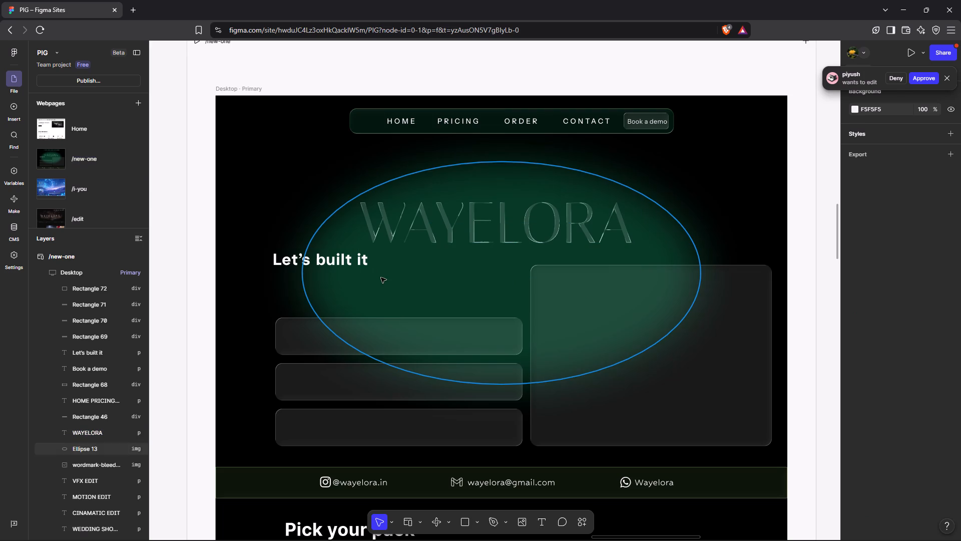
Move the blurred green ellipse up behind the WAYELORA title, to a centre offset of about 22 and top of about 88.
left_click(381, 278)
left_click_drag(468, 279, 469, 273)
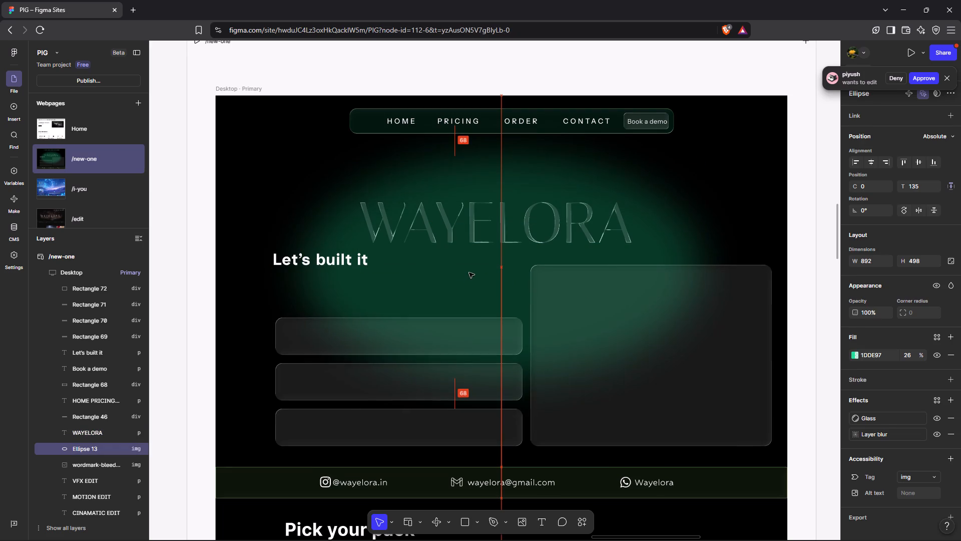
left_click_drag(469, 273, 471, 252)
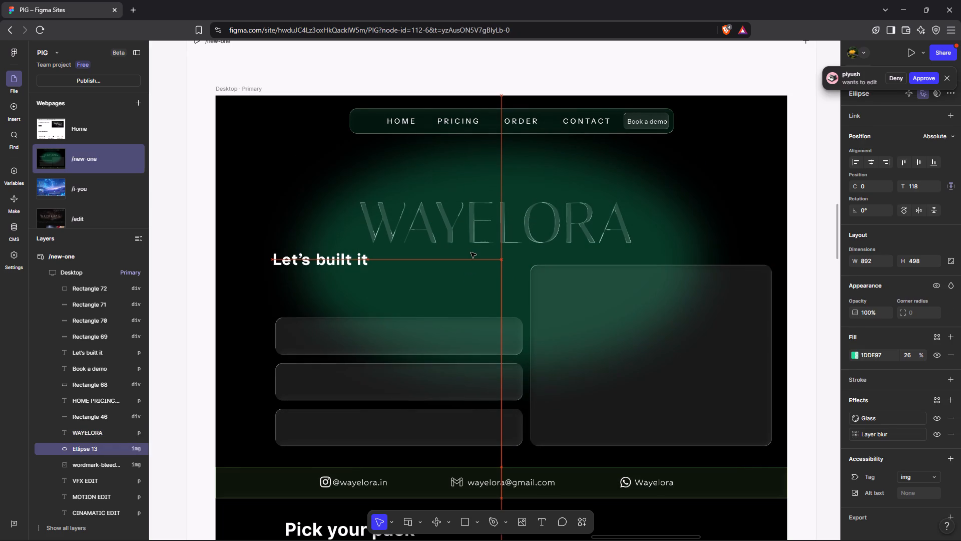
left_click_drag(471, 252, 472, 256)
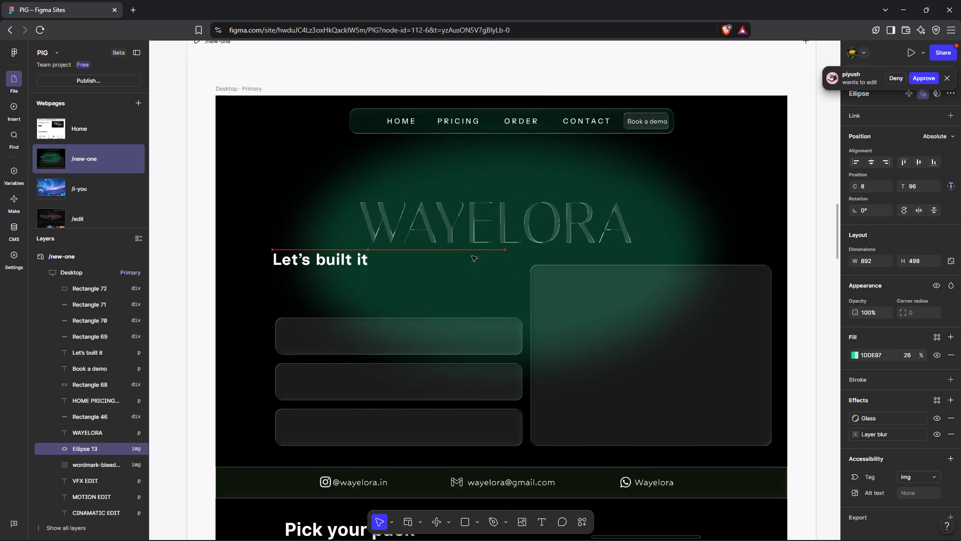
left_click_drag(472, 256, 477, 253)
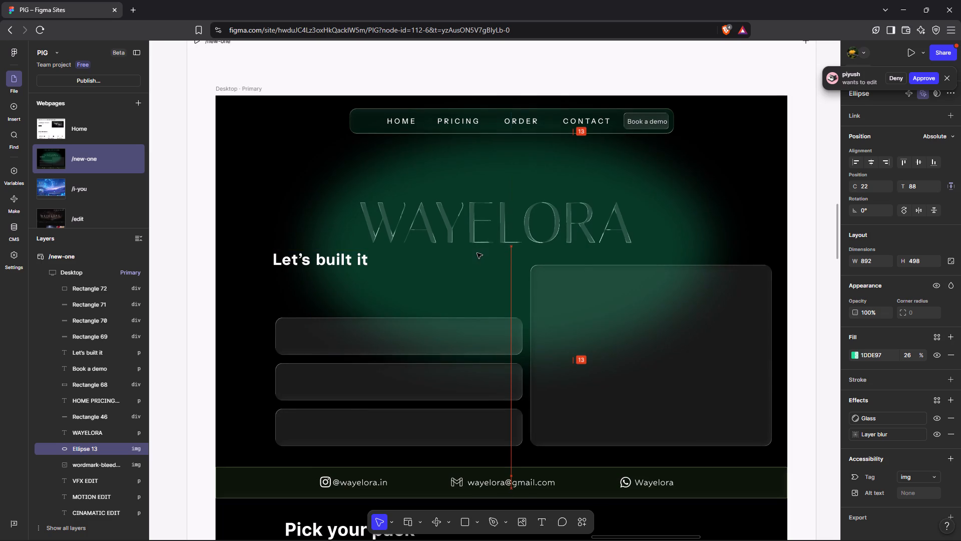
double_click(191, 226)
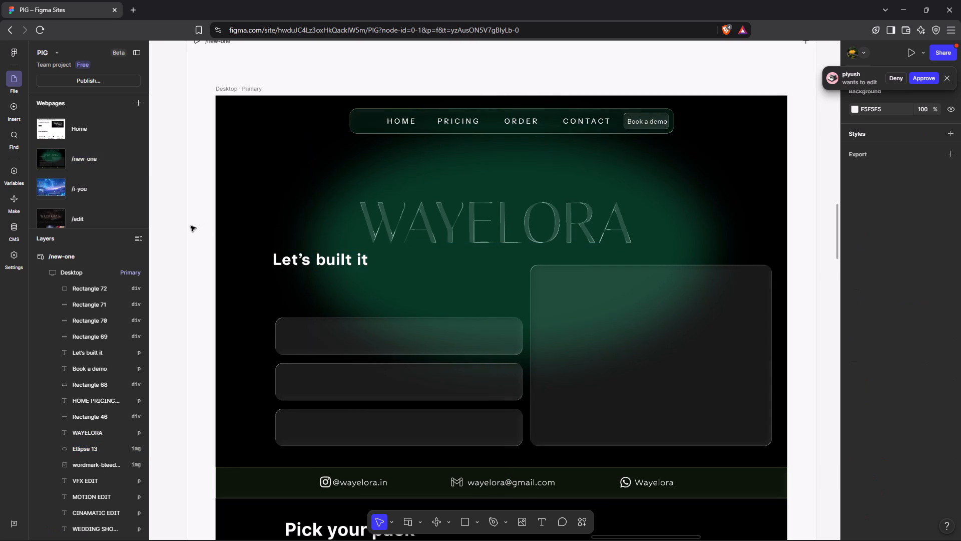
Shift the "Let's built it" heading slightly right and down, to about 139 from the left and 364 from the top.
left_click(313, 264)
left_click_drag(313, 264, 318, 264)
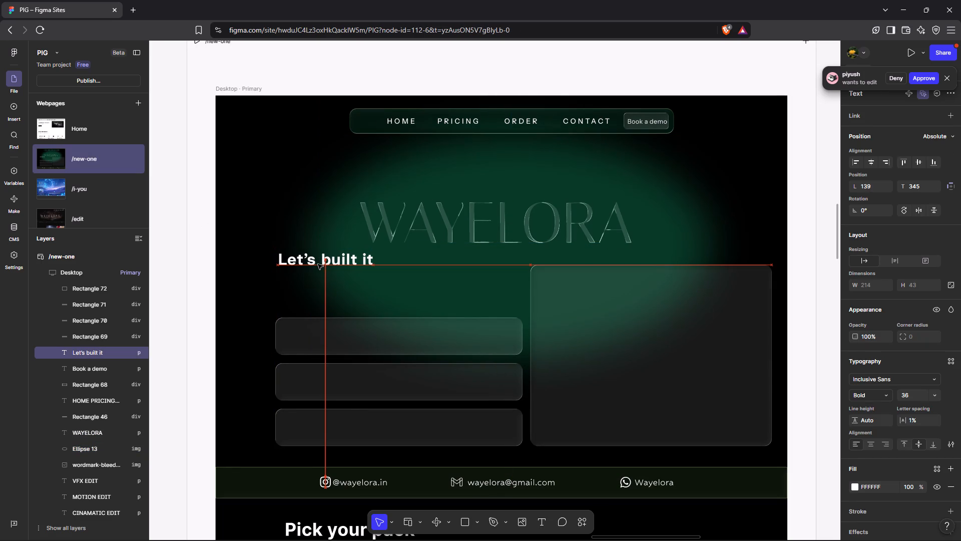
left_click_drag(318, 264, 319, 268)
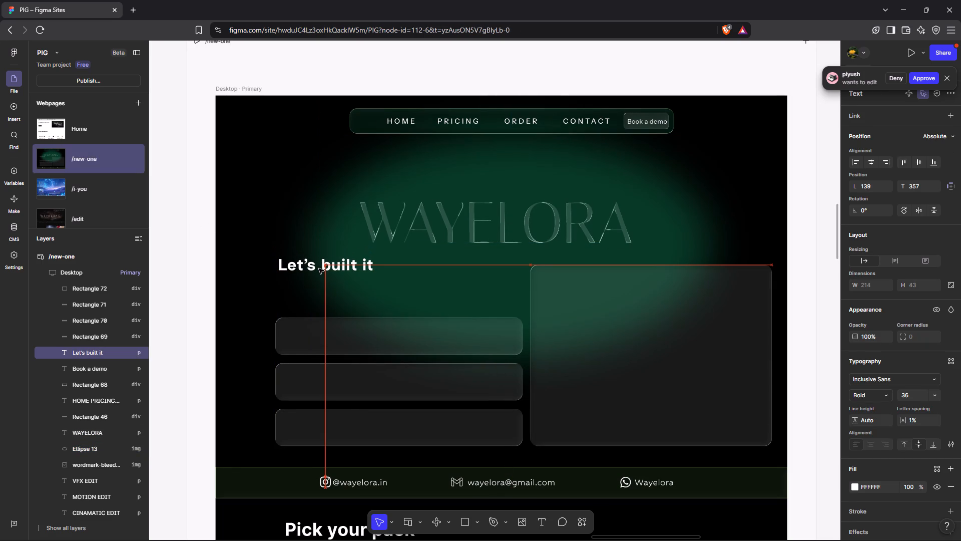
left_click_drag(319, 268, 318, 273)
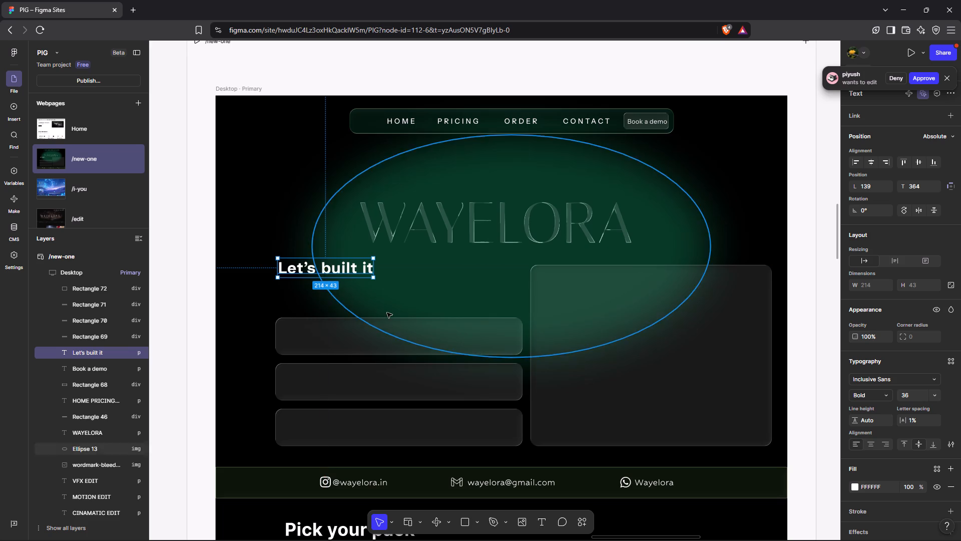
Move the three stacked form rectangles together toward the frame's left edge, keeping their bottom level with the large panel's bottom.
left_click(477, 321)
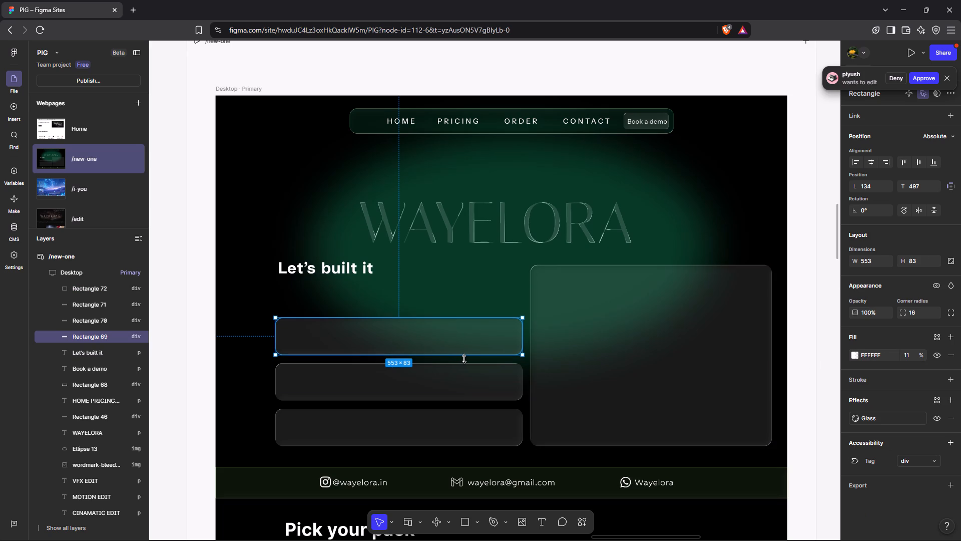
left_click(434, 382, "shift")
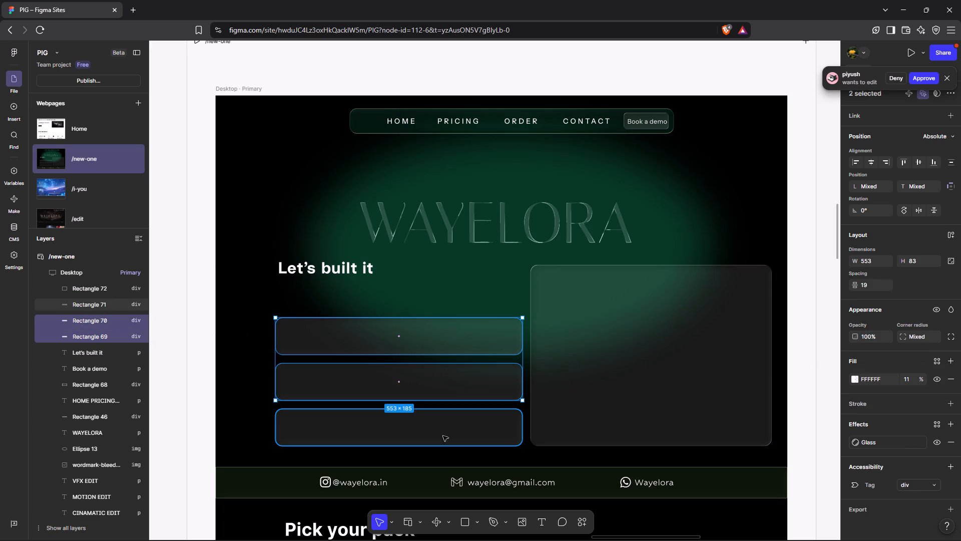
left_click(446, 434, "shift")
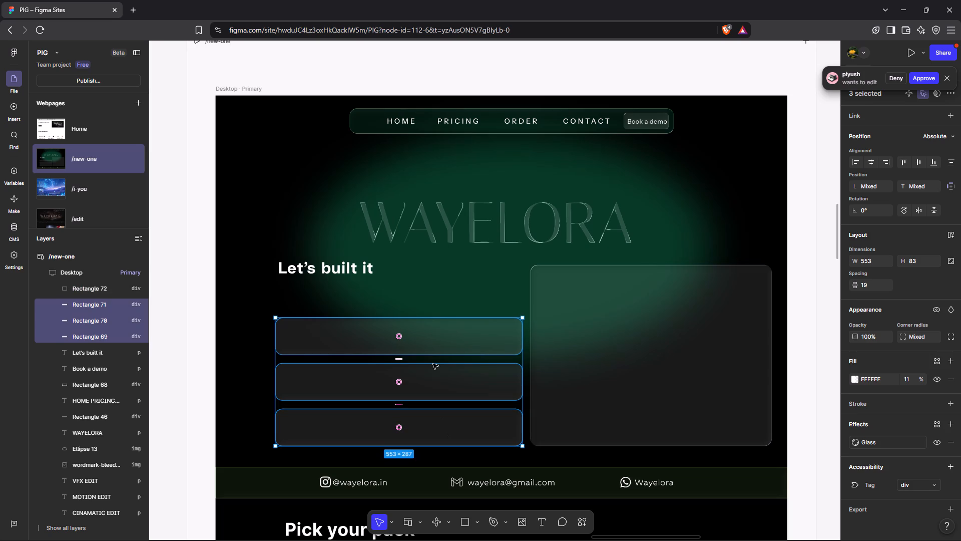
left_click_drag(423, 377, 390, 375)
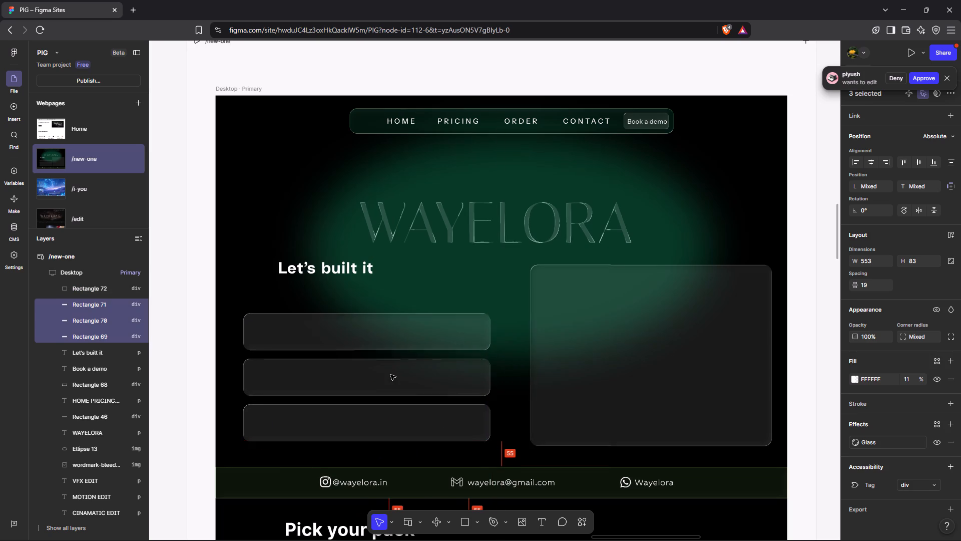
left_click_drag(390, 375, 381, 376)
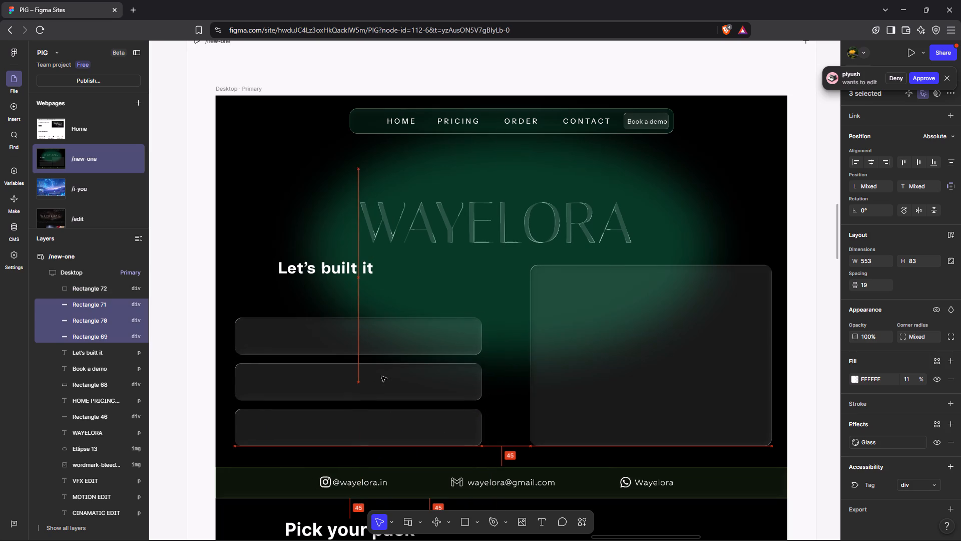
left_click_drag(381, 376, 379, 377)
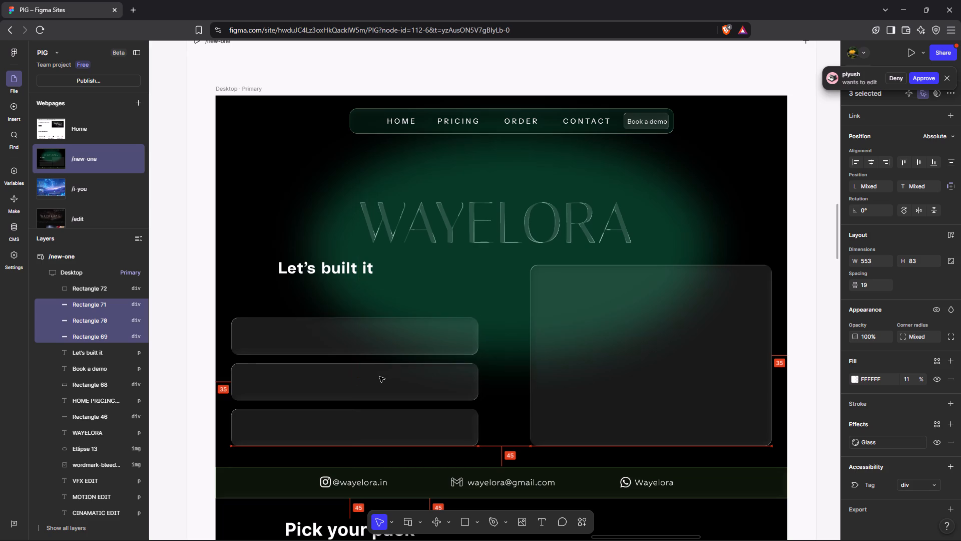
left_click_drag(379, 377, 389, 377)
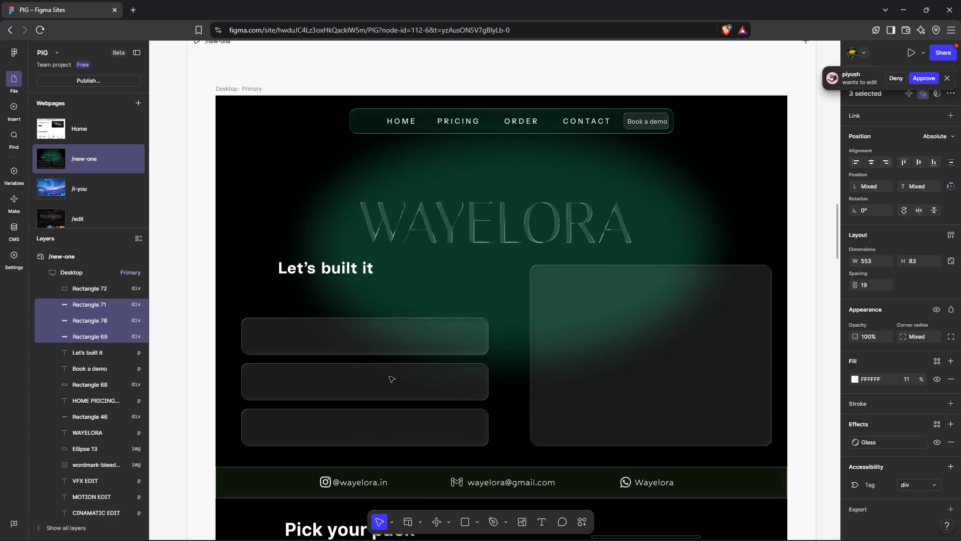
Move the "Let's built it" heading left above the form rectangles, to about 66 from the left at 364 from the top.
left_click(356, 273)
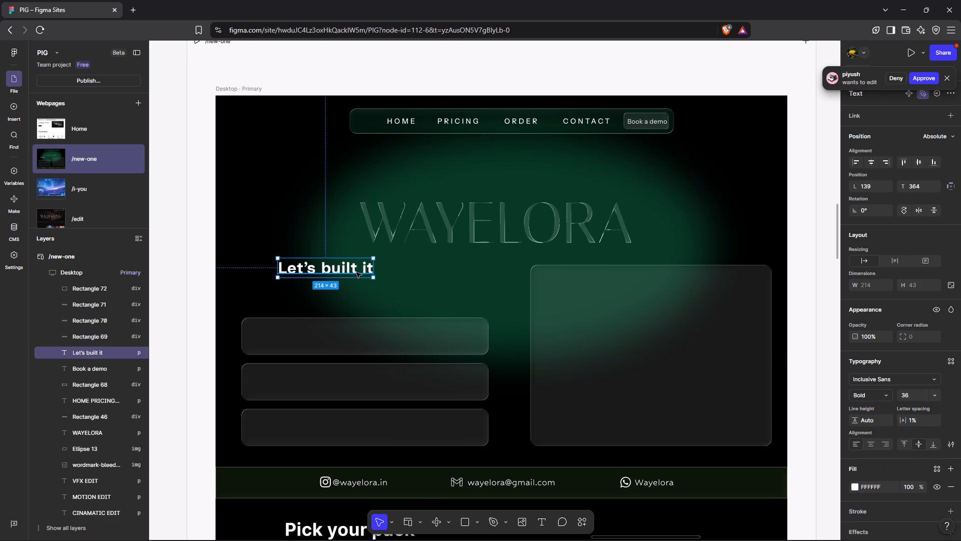
left_click_drag(356, 273, 324, 271)
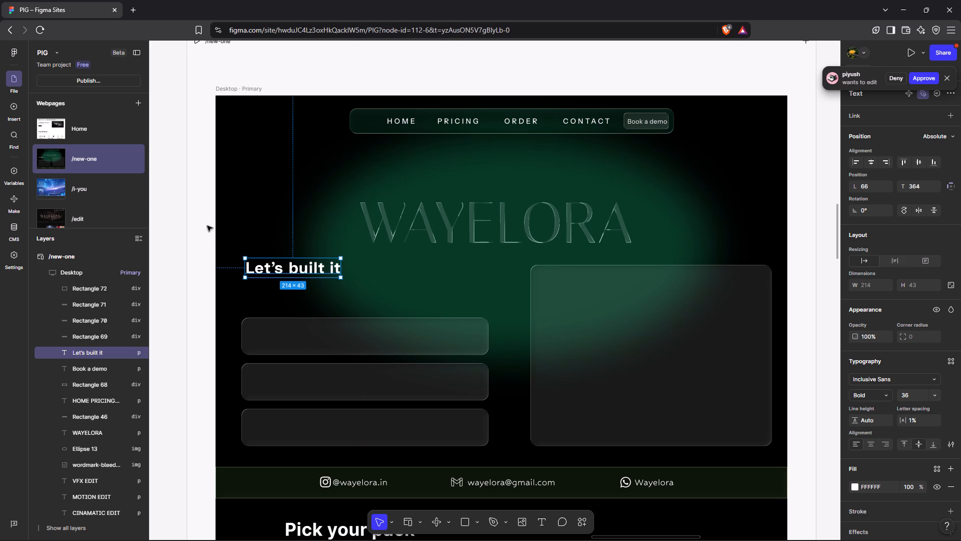
left_click(181, 231)
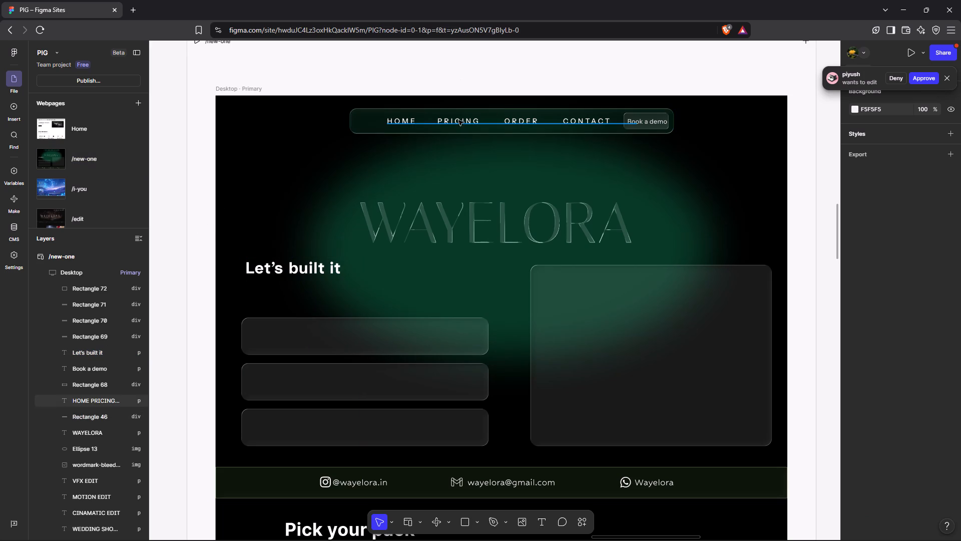
Delete the word ORDER from the navigation bar's link text.
left_click(518, 122)
double_click(518, 122)
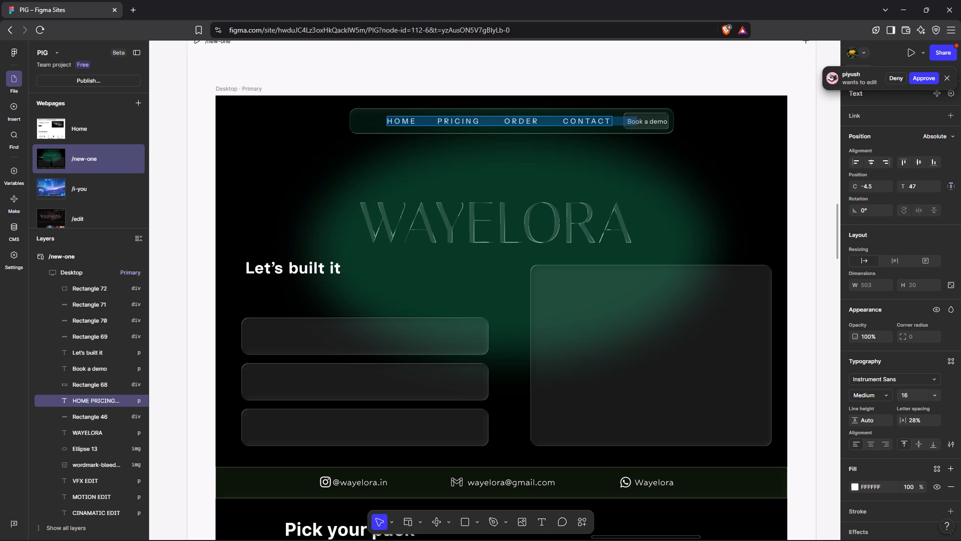
left_click(535, 120)
left_click(541, 120)
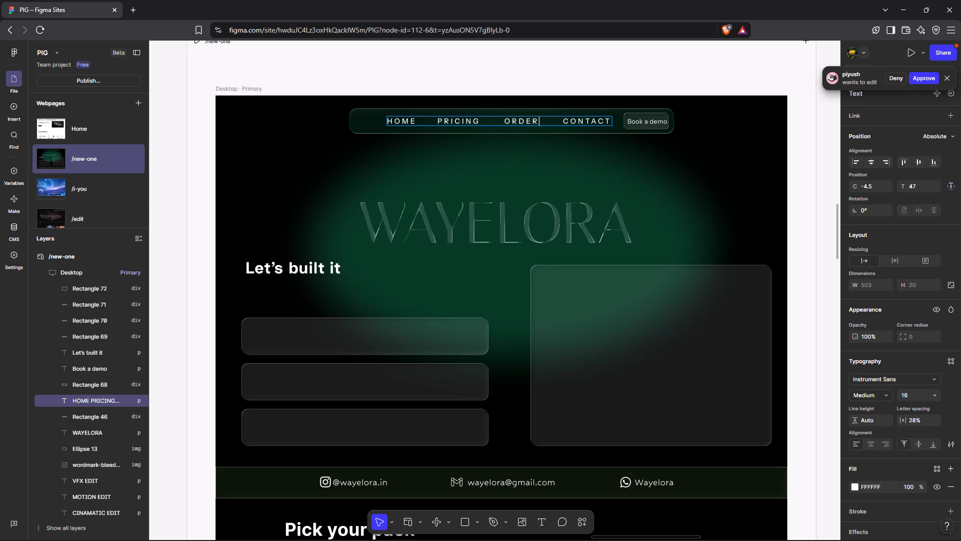
key("ctrl+BackSpace")
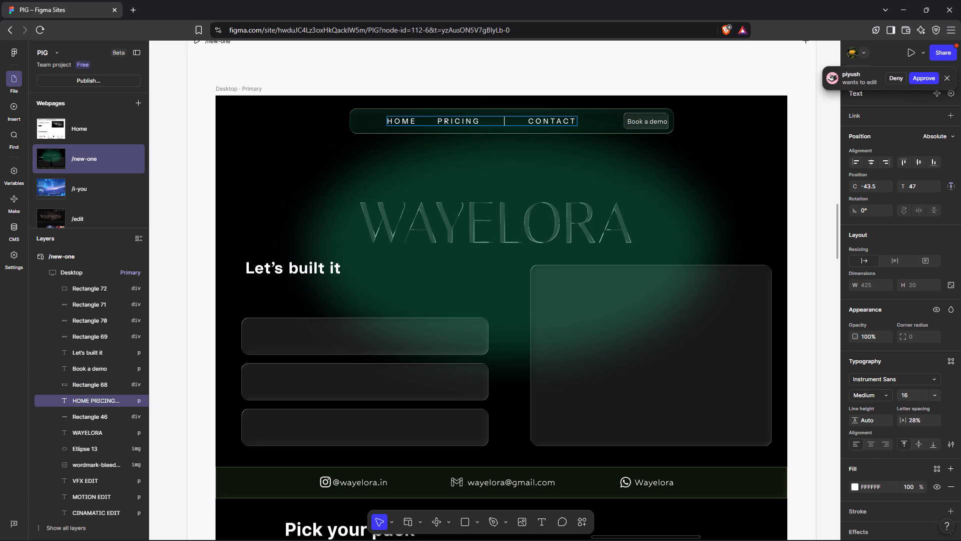
Remove the surplus spaces between PRICING and CONTACT in the navigation text, keeping both words intact.
key("BackSpace")
key("BackSpace")
key("BackSpace")
key("BackSpace")
key("BackSpace")
key("BackSpace")
key("BackSpace")
key("Right")
key("BackSpace")
key("Right")
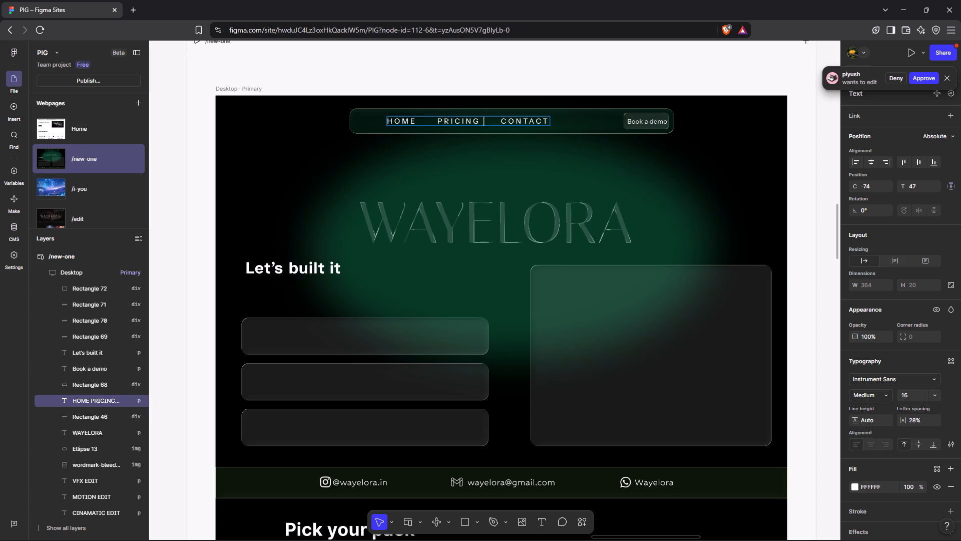
key("BackSpace")
key("BackSpace")
key("shift+g")
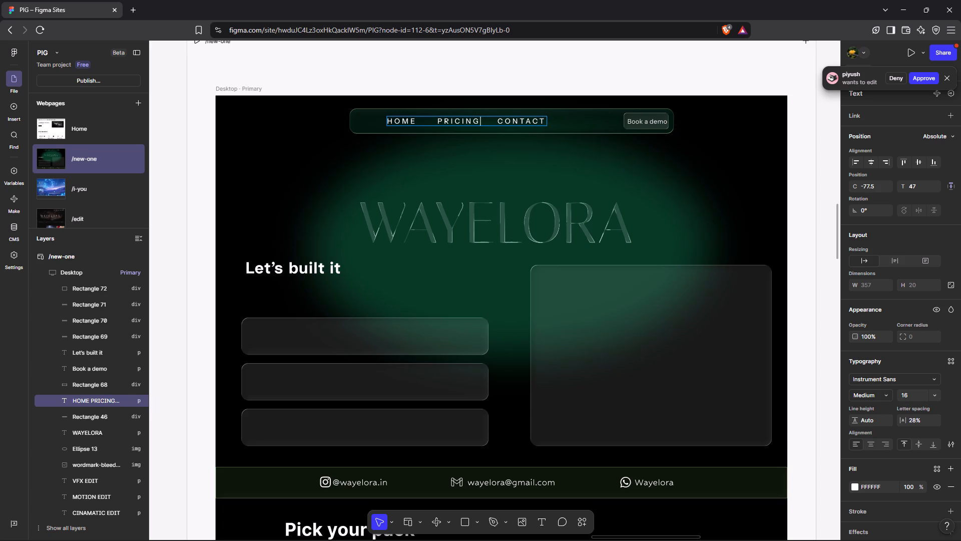
left_click(454, 54)
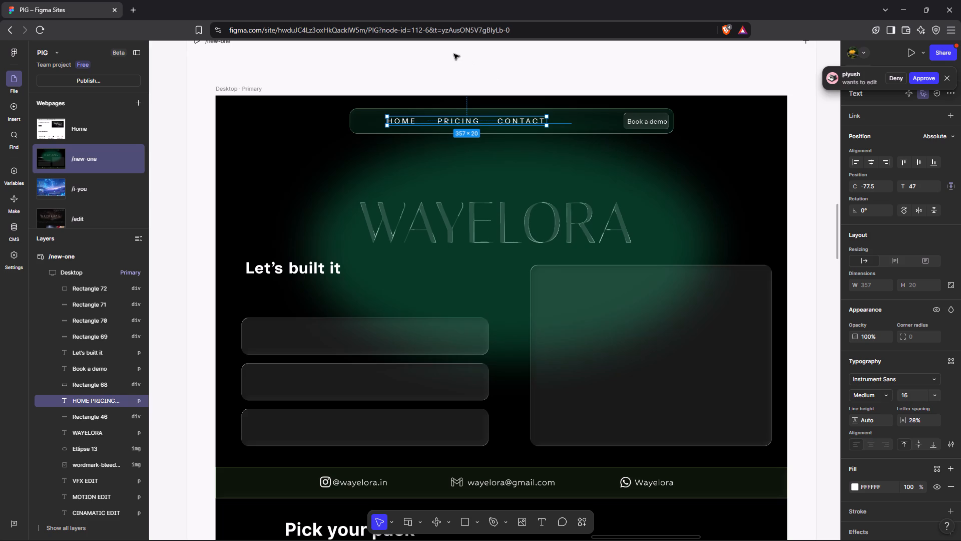
left_click_drag(492, 123, 498, 124)
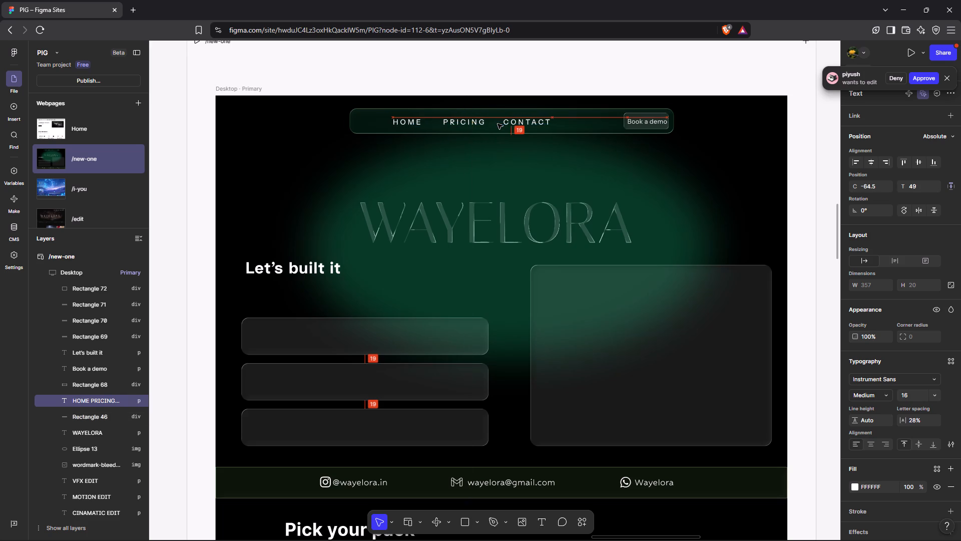
left_click_drag(498, 124, 522, 123)
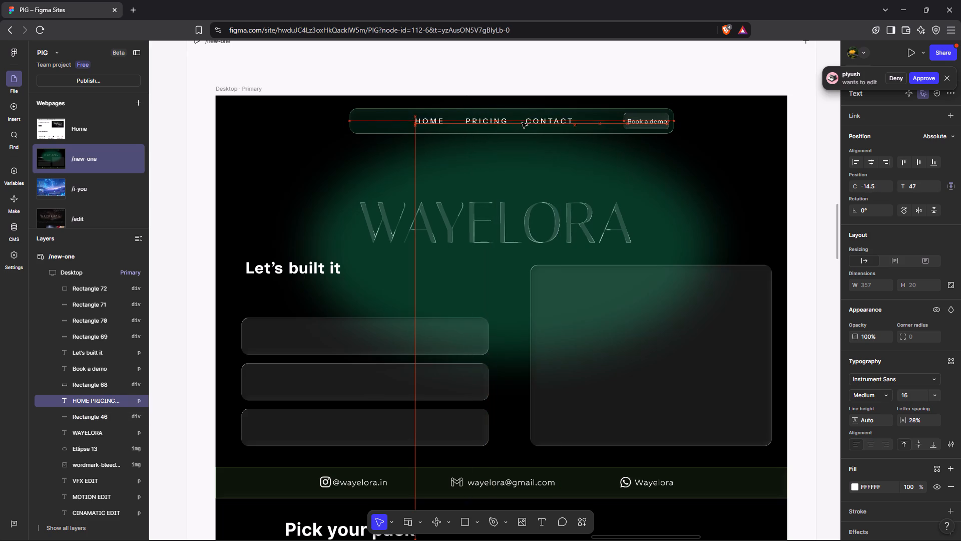
left_click_drag(522, 123, 528, 123)
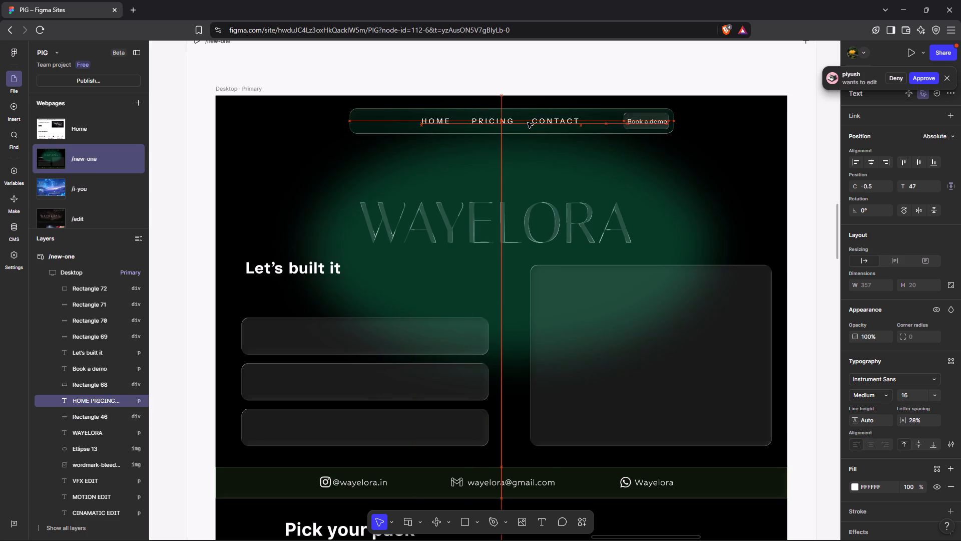
left_click_drag(528, 123, 528, 123)
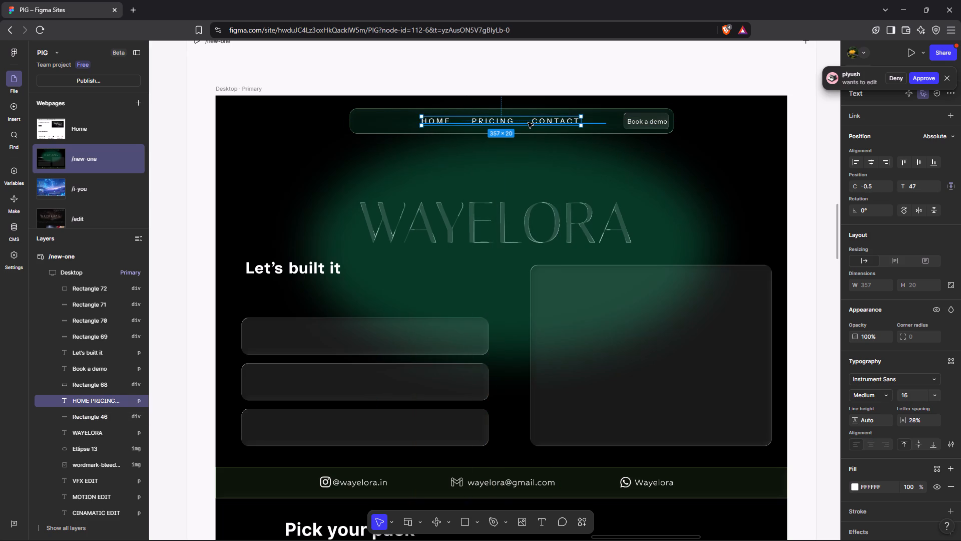
left_click(387, 65)
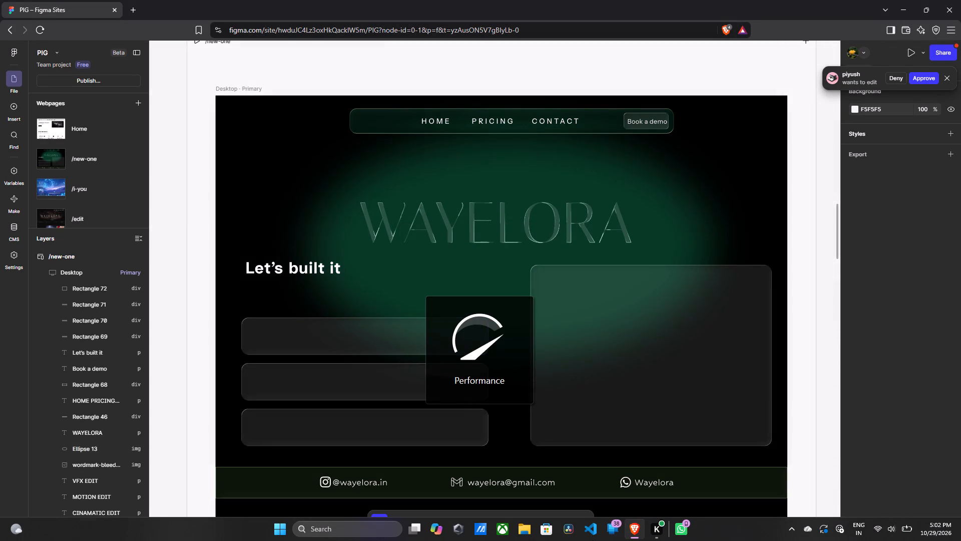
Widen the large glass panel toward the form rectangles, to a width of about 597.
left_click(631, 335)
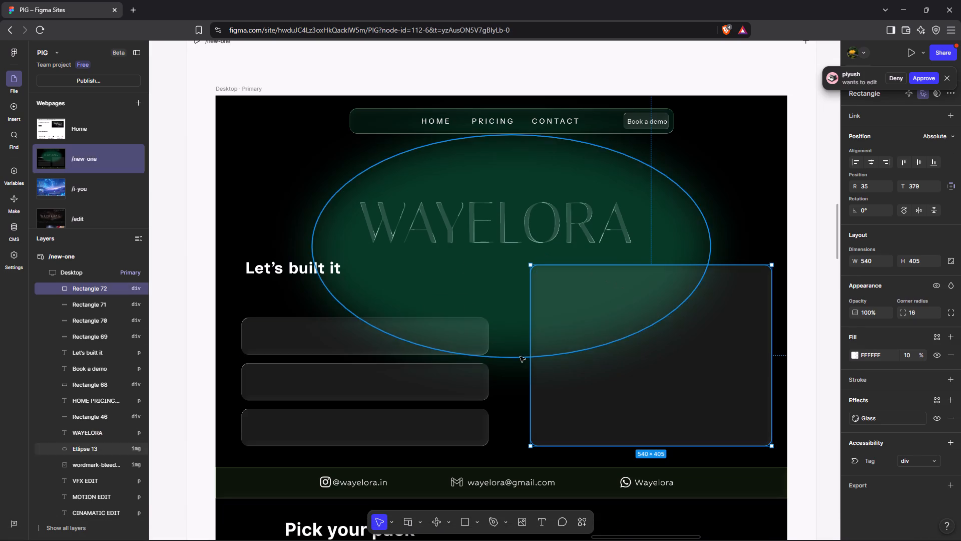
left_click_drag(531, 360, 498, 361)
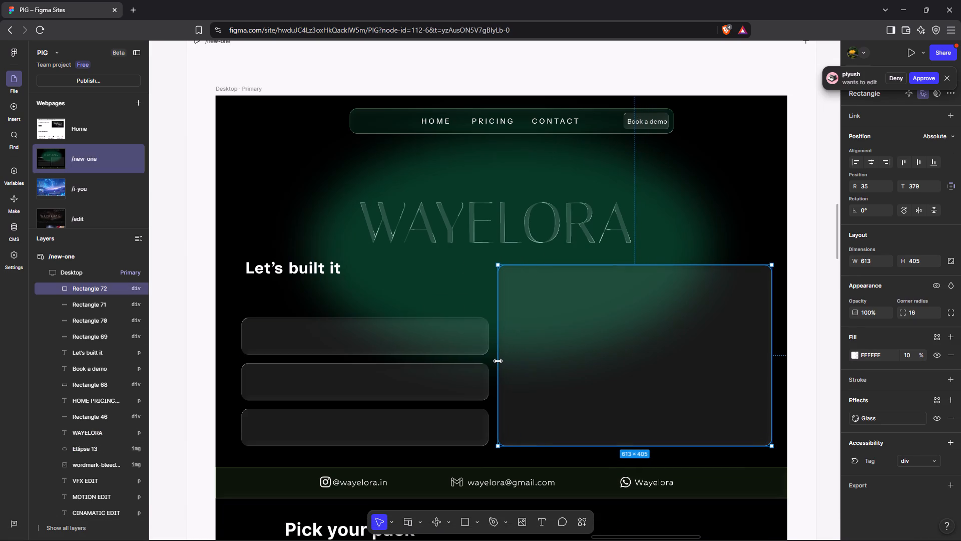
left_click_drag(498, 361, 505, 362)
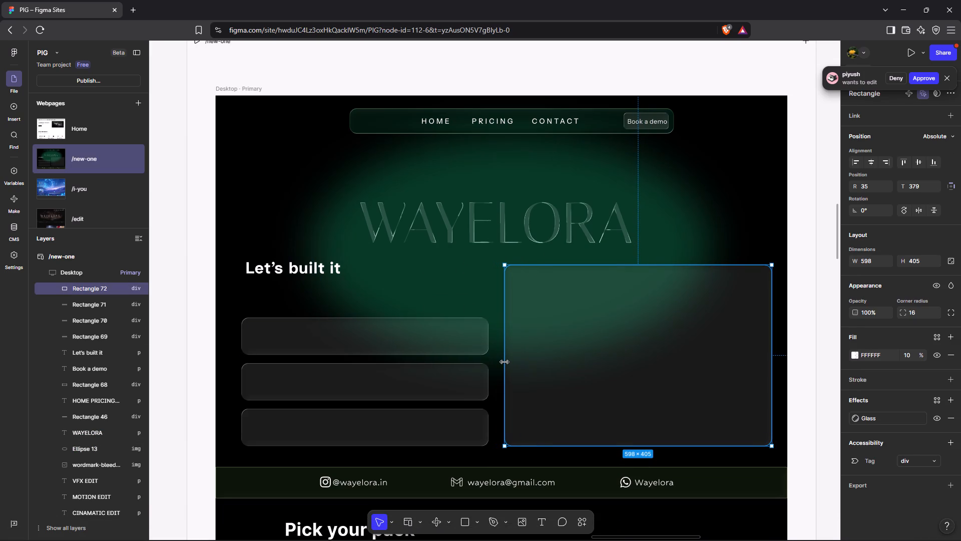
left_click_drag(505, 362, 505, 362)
Delete the large glass panel beside the form rectangles.
left_click(627, 345)
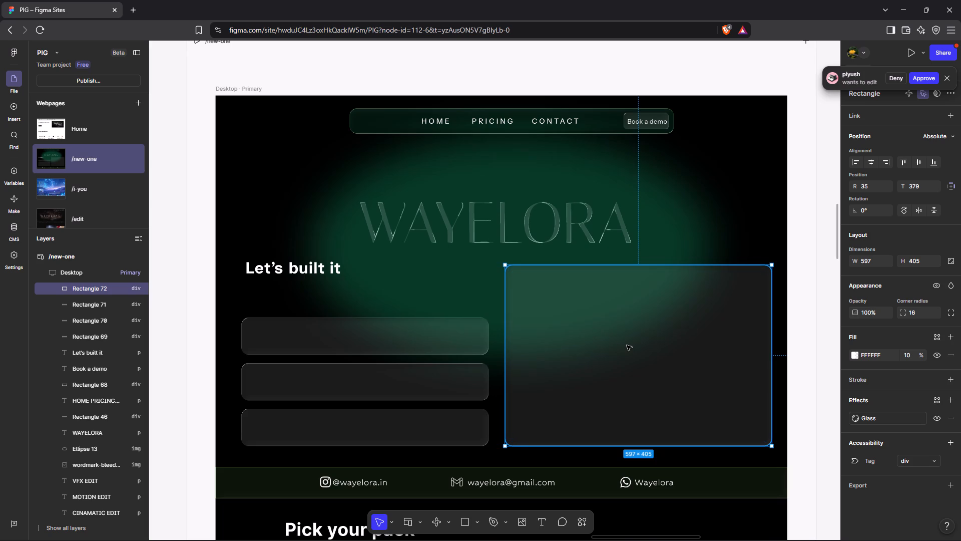
key("BackSpace")
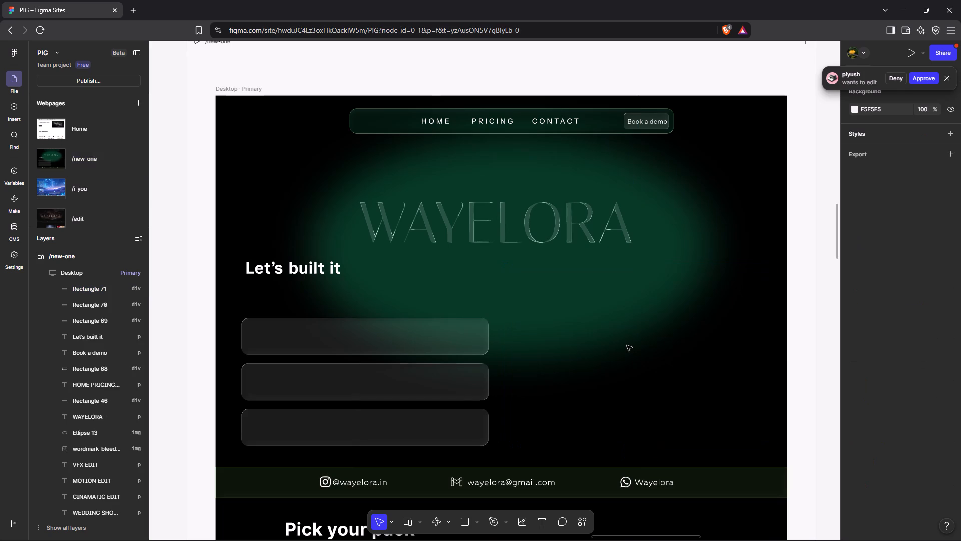
Offset the middle form rectangle to the right, about 112 from the frame's left at 599 from the top.
left_click(435, 387)
left_click_drag(384, 386, 407, 382)
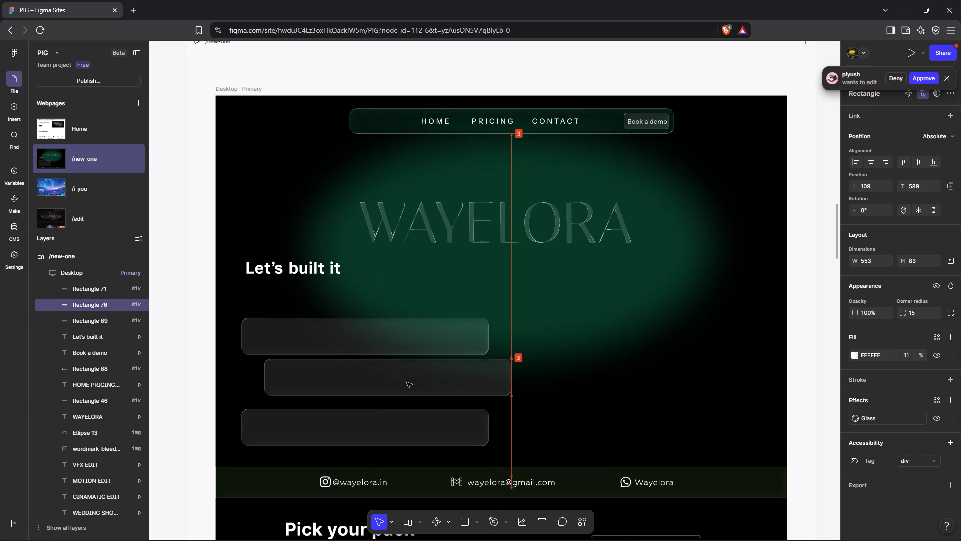
left_click_drag(407, 382, 409, 386)
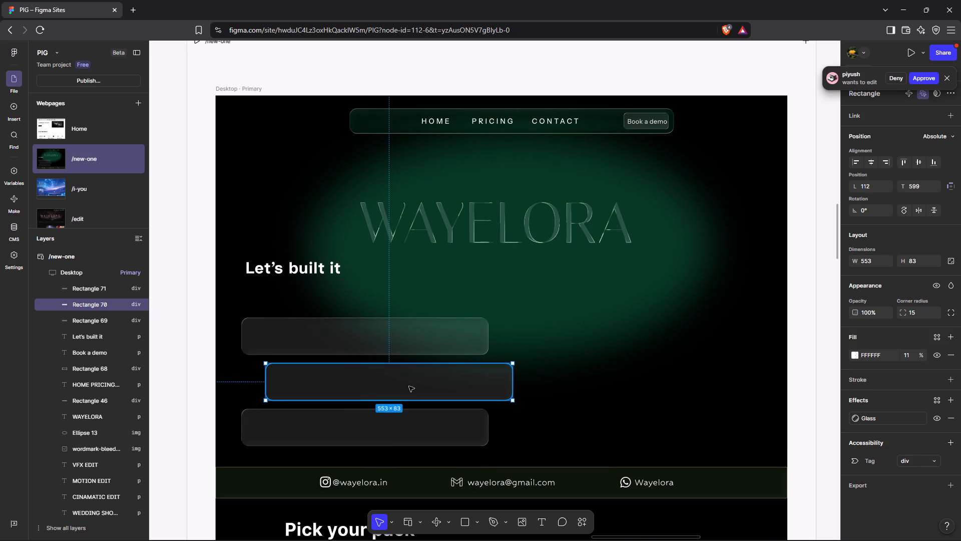
left_click(173, 324)
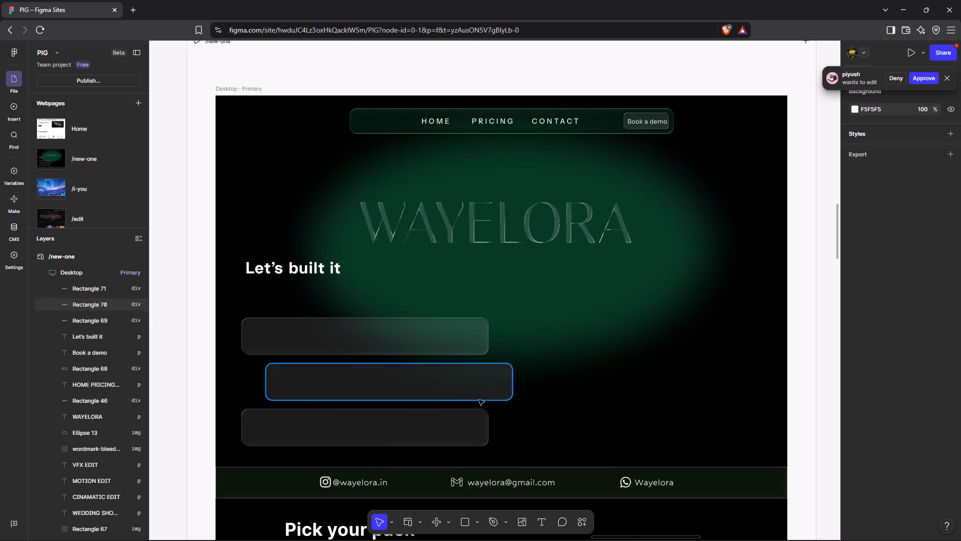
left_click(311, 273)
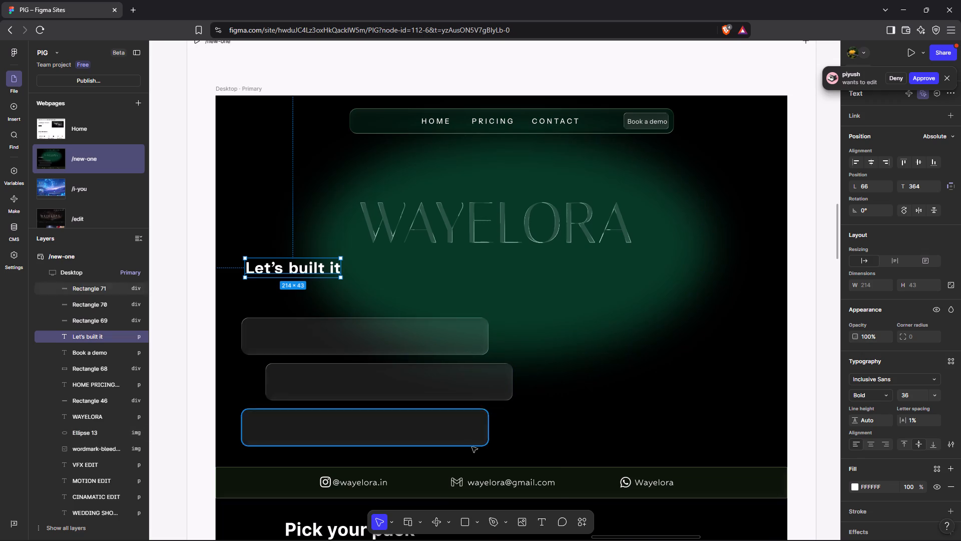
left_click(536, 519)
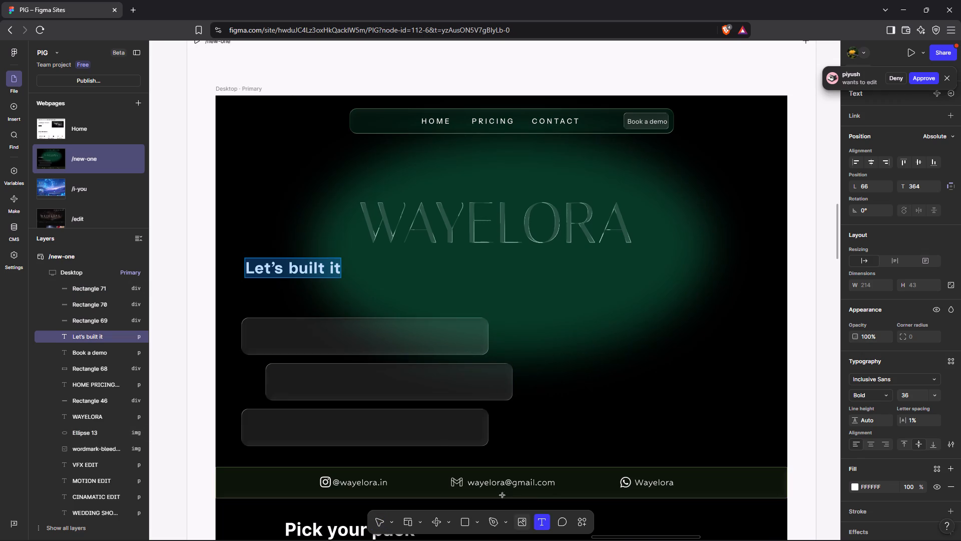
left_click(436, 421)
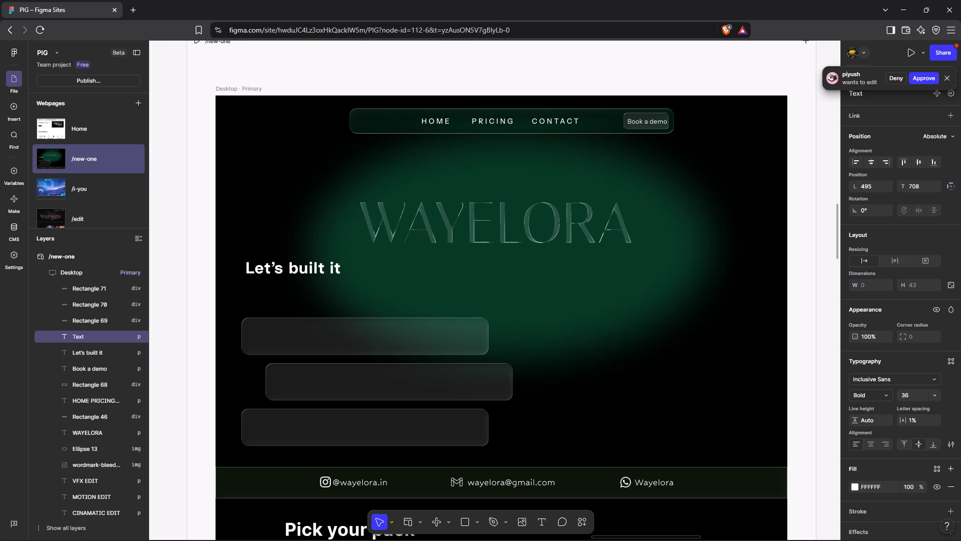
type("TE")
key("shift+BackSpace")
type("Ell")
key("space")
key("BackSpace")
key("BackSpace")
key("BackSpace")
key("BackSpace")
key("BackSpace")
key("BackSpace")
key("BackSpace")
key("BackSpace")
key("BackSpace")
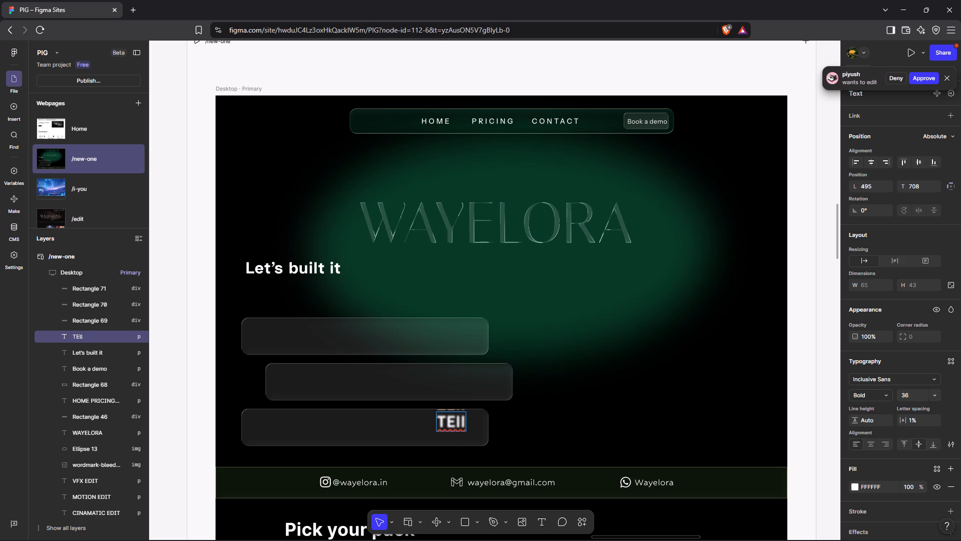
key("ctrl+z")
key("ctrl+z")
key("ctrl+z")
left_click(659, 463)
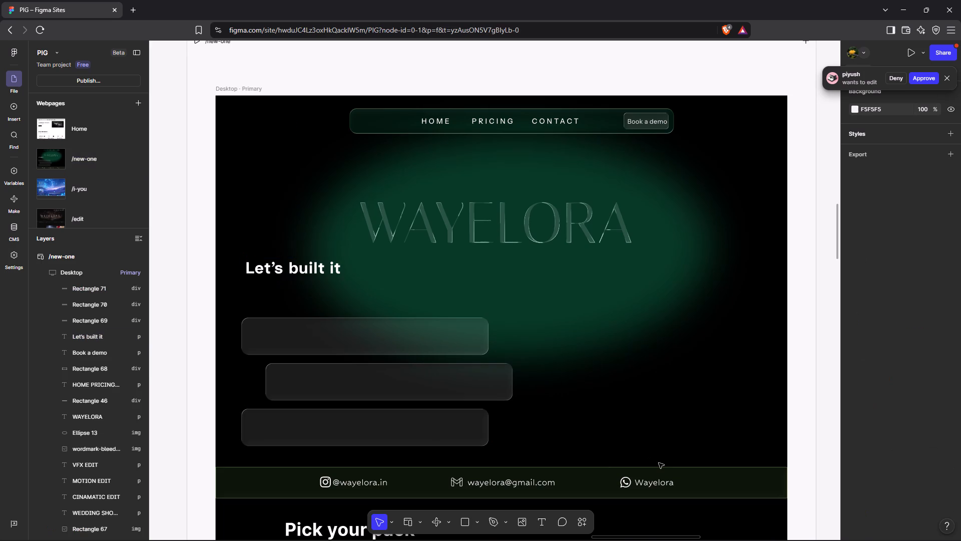
Add a text line reading "Tell us what you keep doing by hand and we'll" in the empty area beside the form rectangles.
left_click(541, 520)
left_click(550, 361)
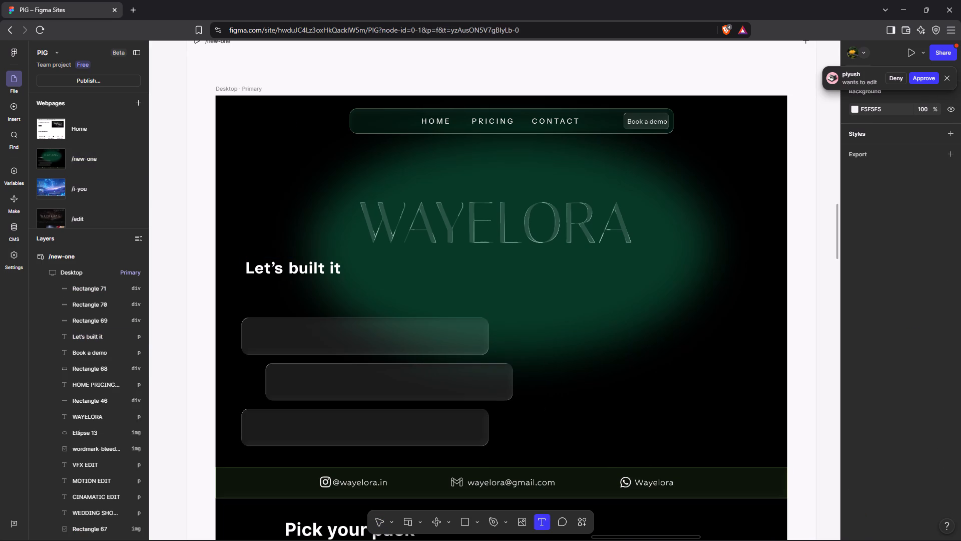
type("Tell")
key("space")
type("us what")
key("space")
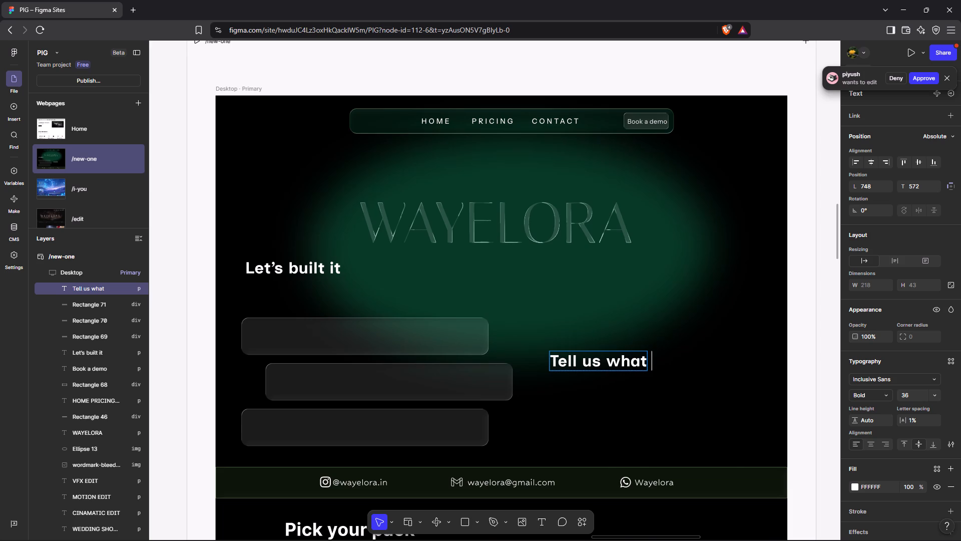
type("you keep")
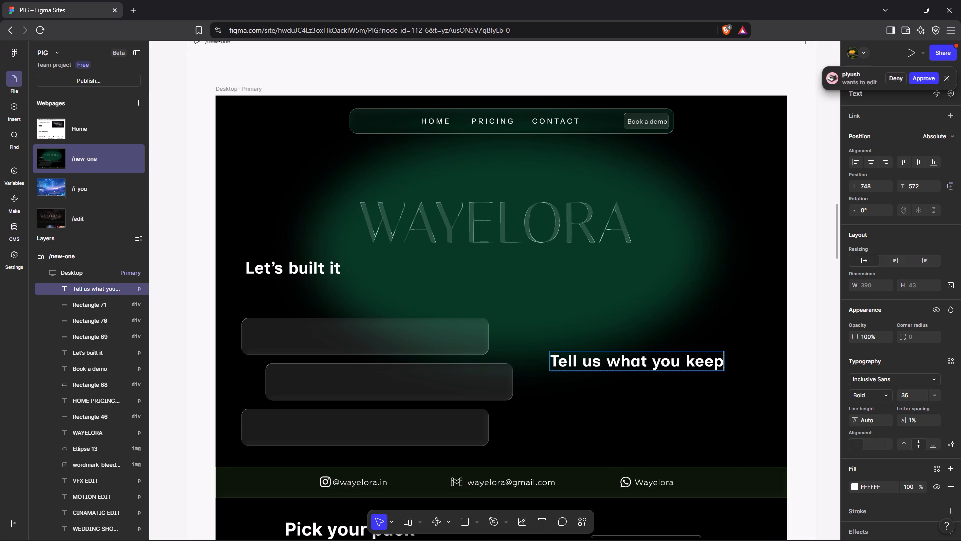
key("space")
type("doing")
key("space")
type("by")
key("space")
type("hand")
key("space")
type("and we")
type("'ll")
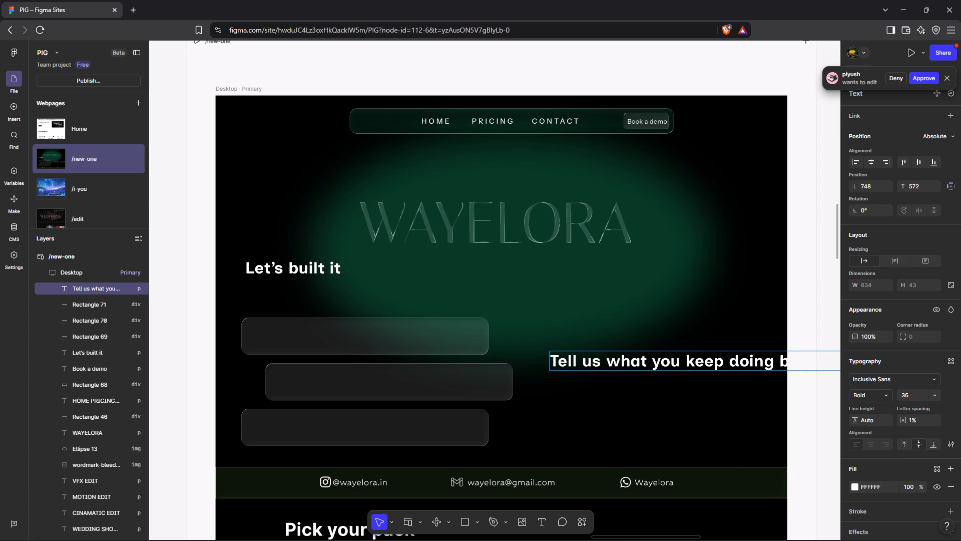
Add a second line to the new text reading "show you what it looks like automated" and finish editing.
key("Return")
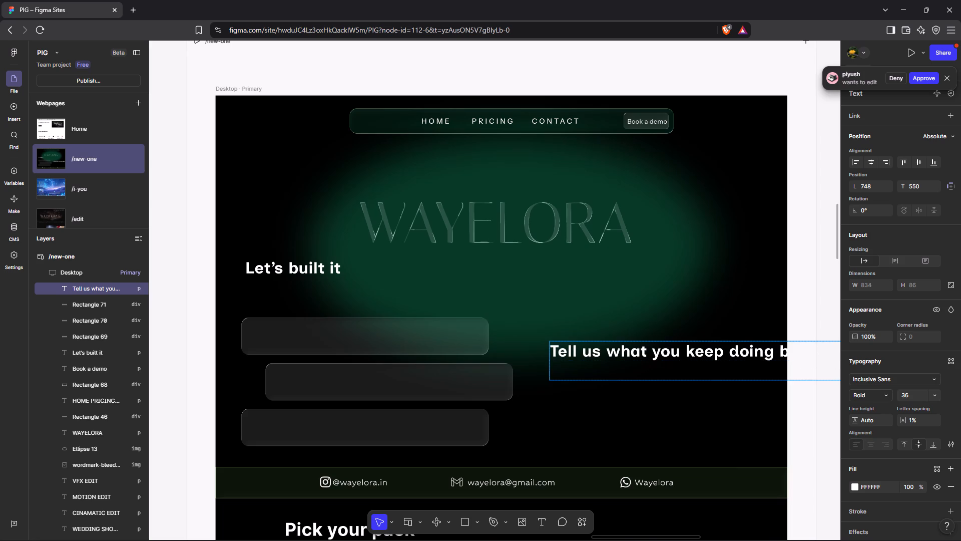
type("show you")
key("space")
key("w")
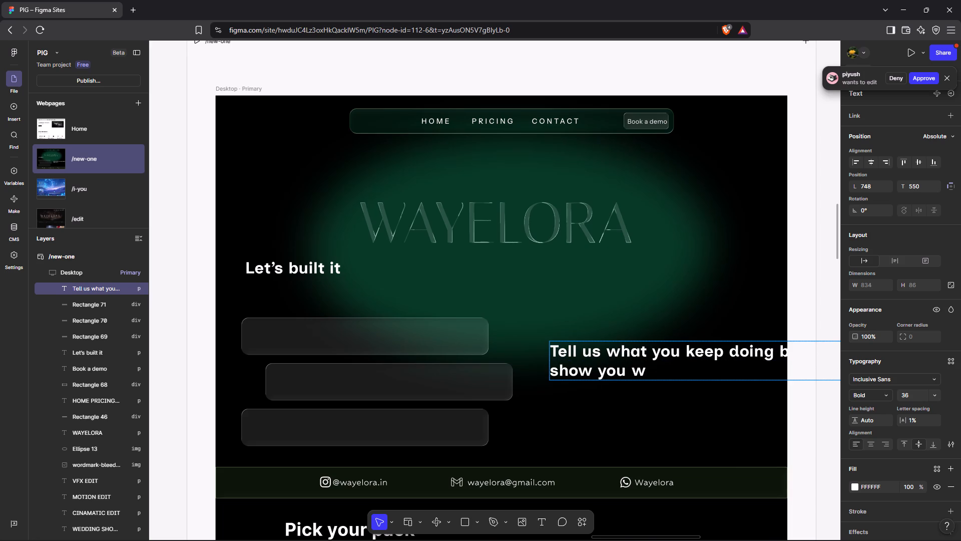
type("hat it looks")
key("space")
key("space")
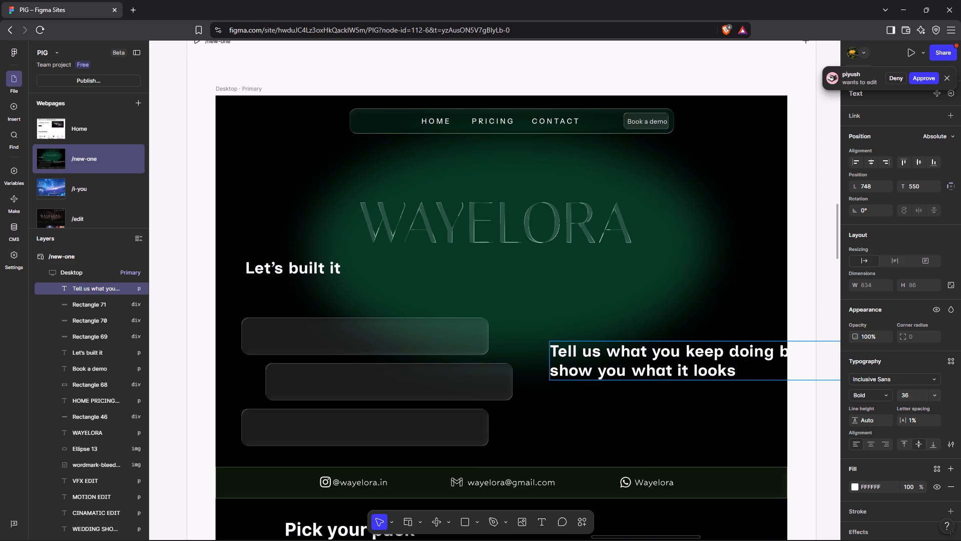
type("loke")
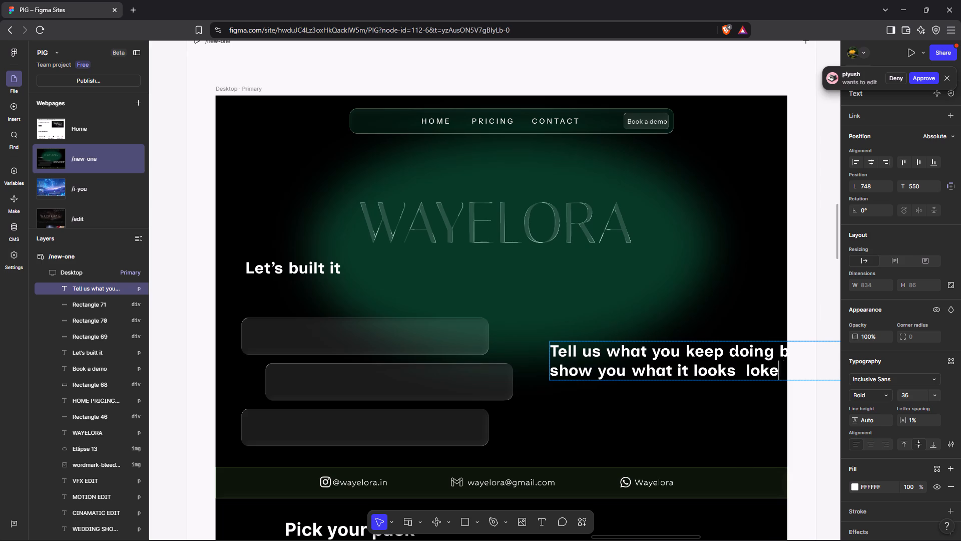
key("space")
key("BackSpace")
key("BackSpace")
key("BackSpace")
key("BackSpace")
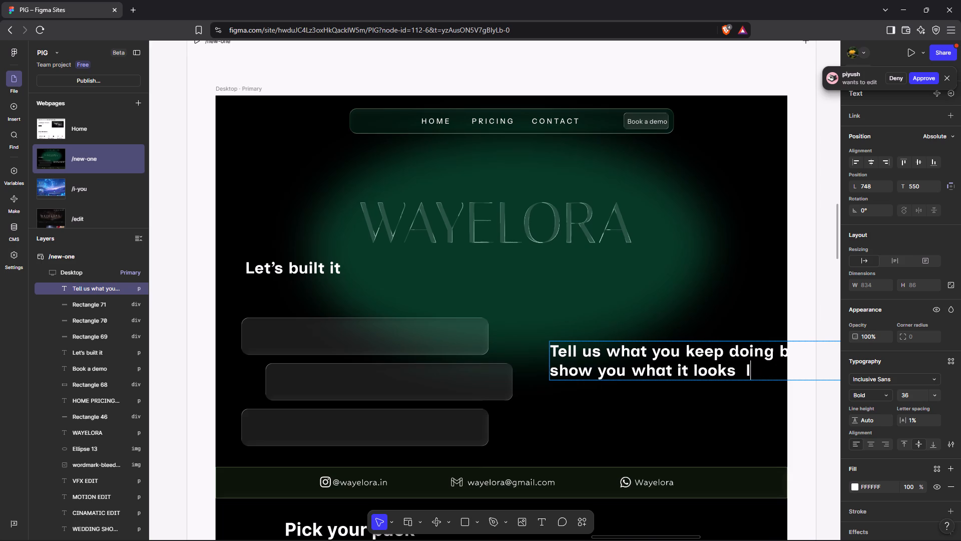
type("ile")
key("BackSpace")
key("BackSpace")
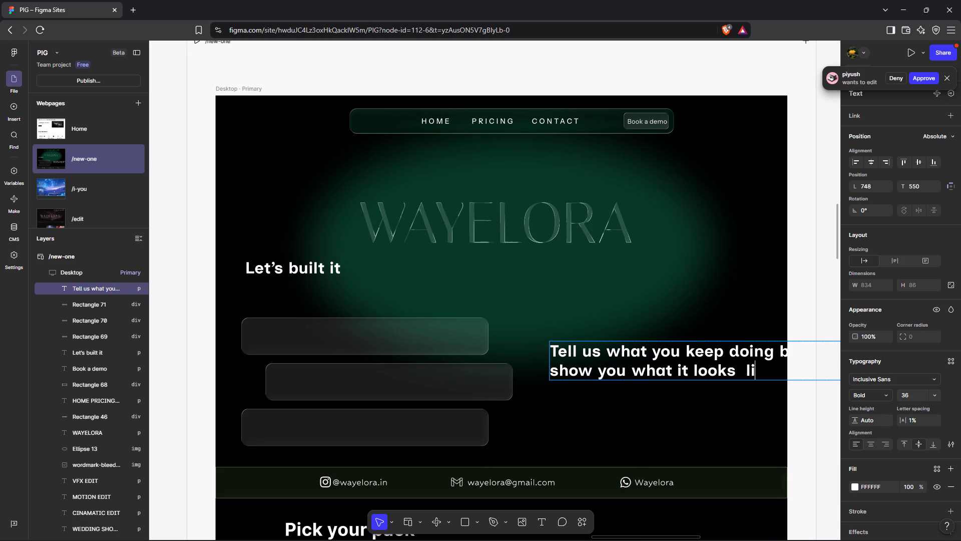
type("ke")
key("space")
type("automat")
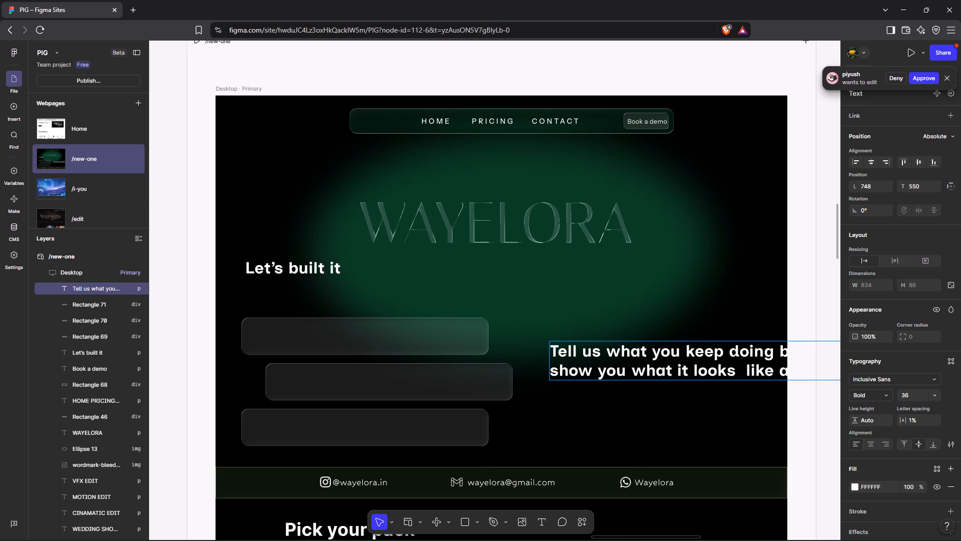
type("ed")
left_click(595, 372)
left_click(626, 402)
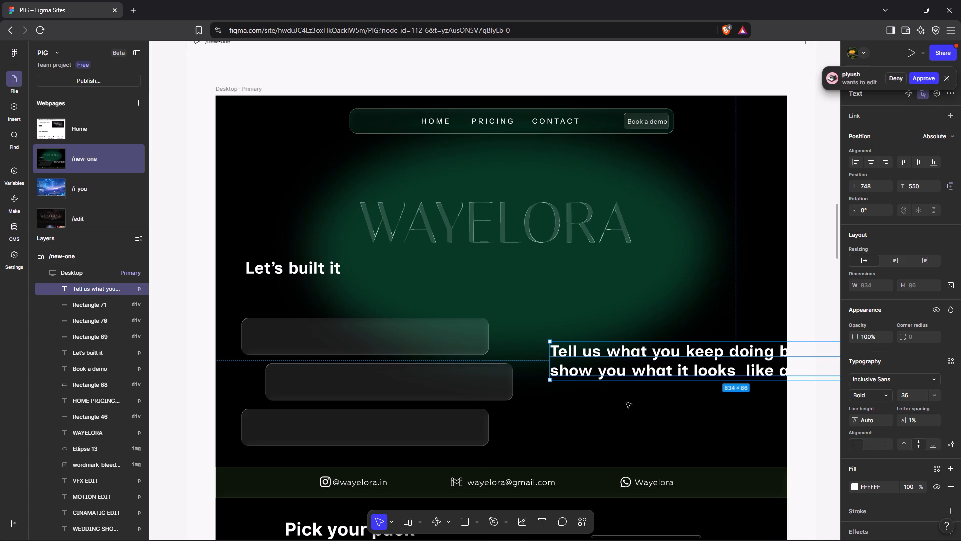
Move the tagline text directly beneath the "Let's built it" heading, aligned with its left edge, about 406 from the frame's top.
left_click_drag(686, 375, 552, 369)
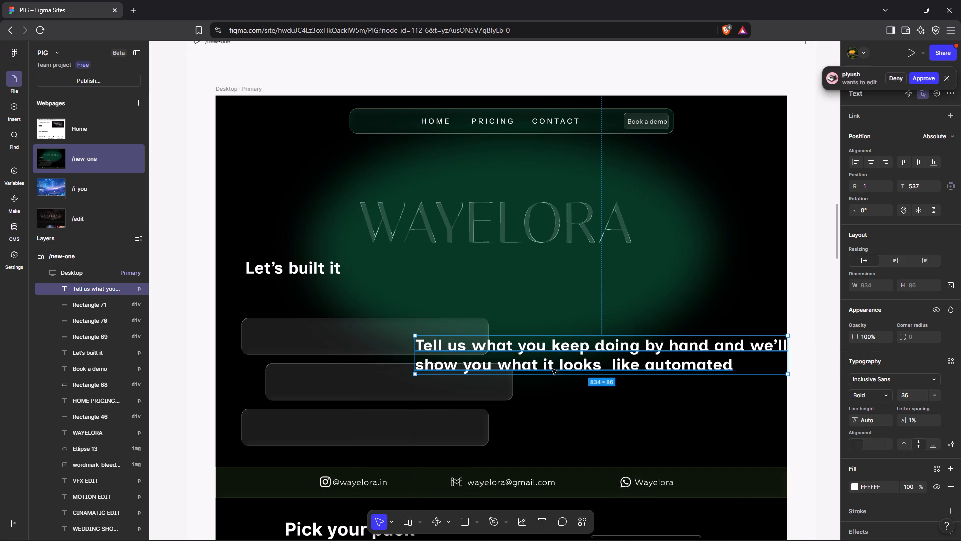
left_click_drag(704, 358, 689, 365)
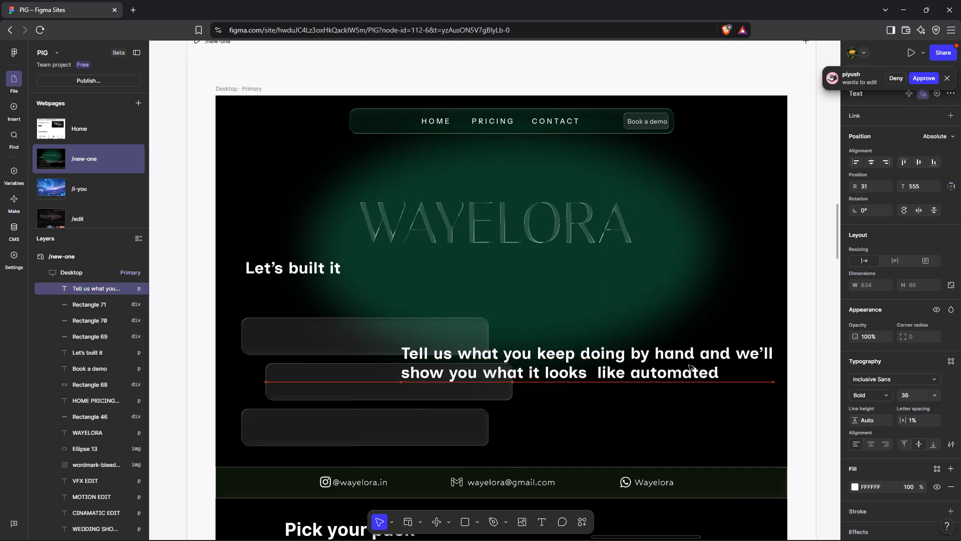
left_click_drag(689, 365, 540, 296)
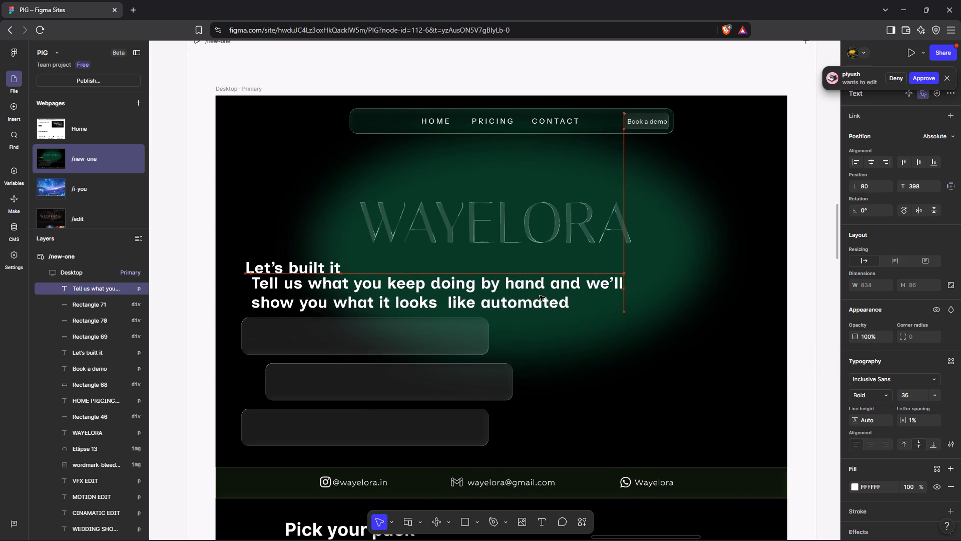
left_click_drag(540, 296, 533, 299)
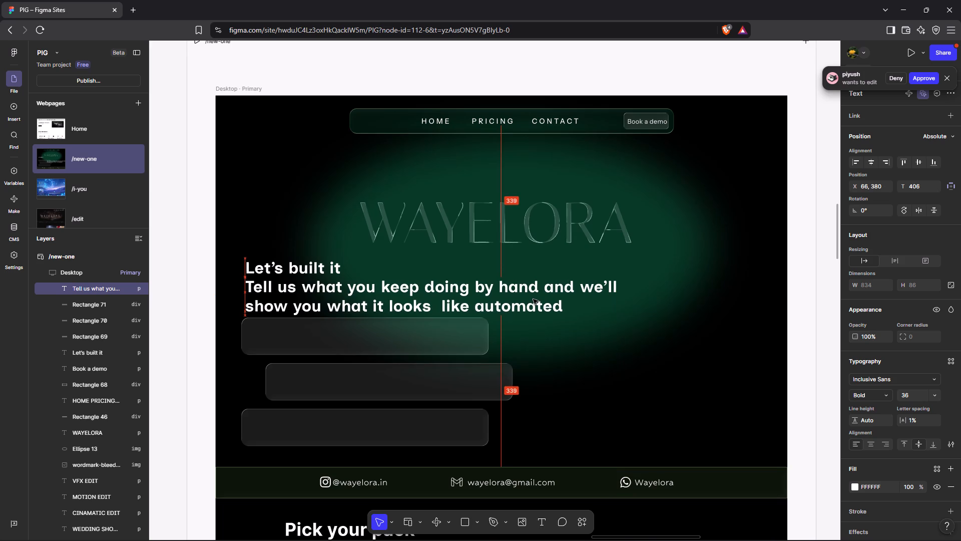
left_click_drag(533, 299, 534, 299)
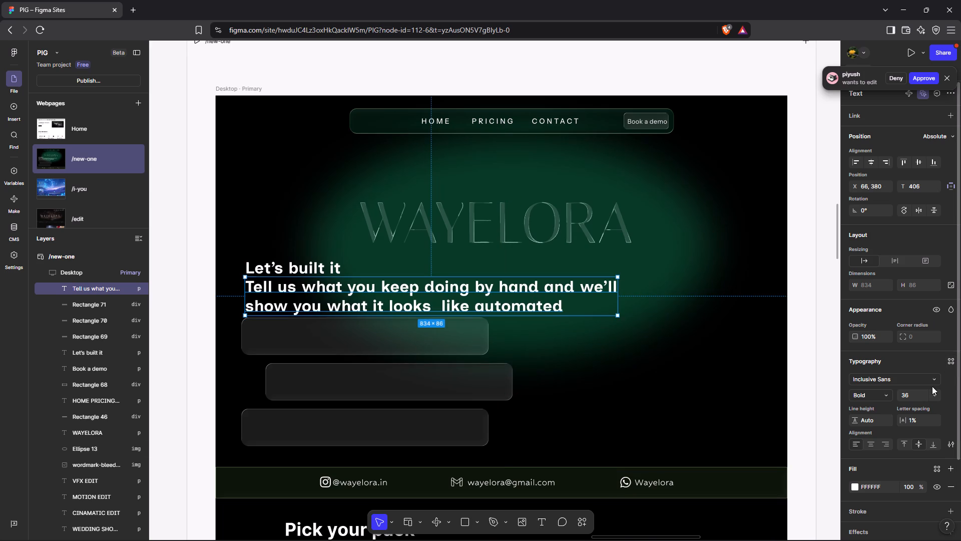
Set the tagline's font size to 15 and its weight to Light.
left_click(936, 394)
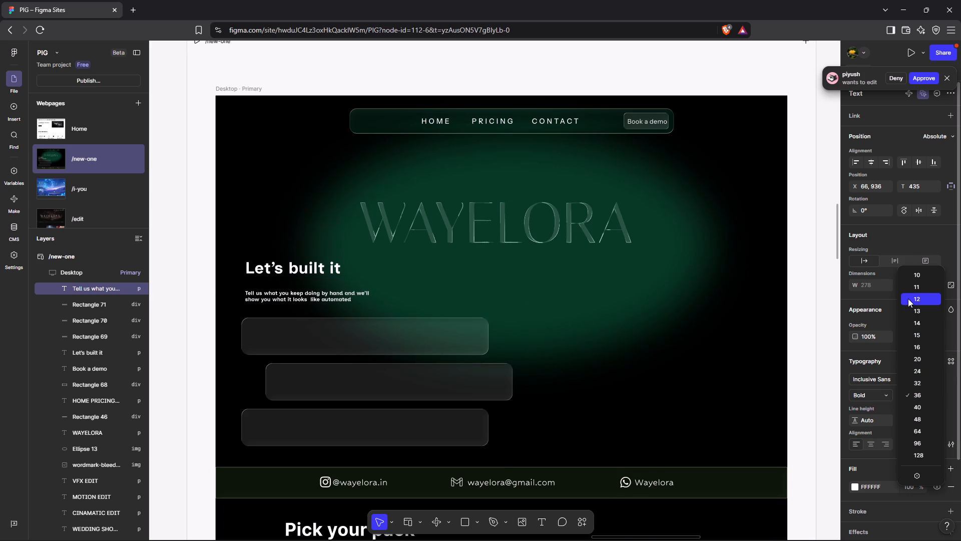
left_click(916, 334)
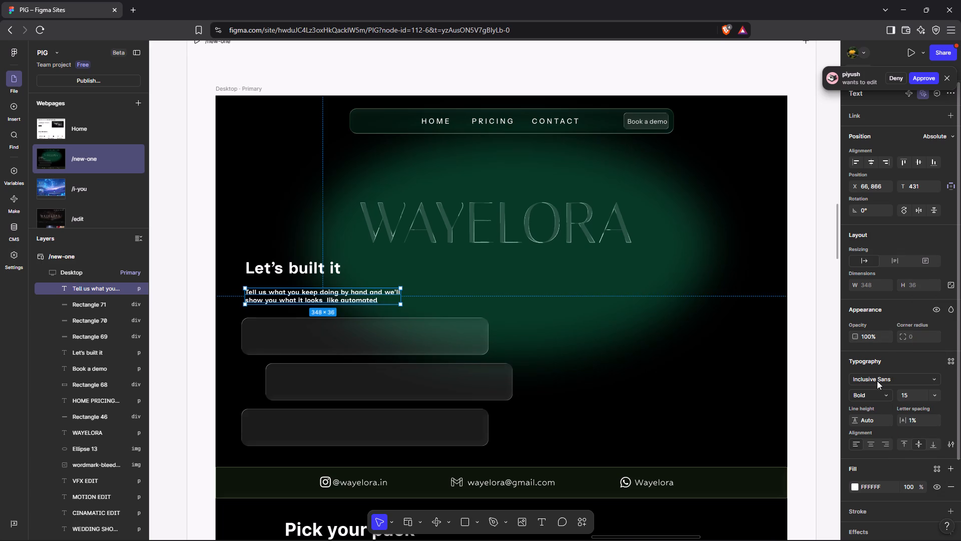
left_click(888, 398)
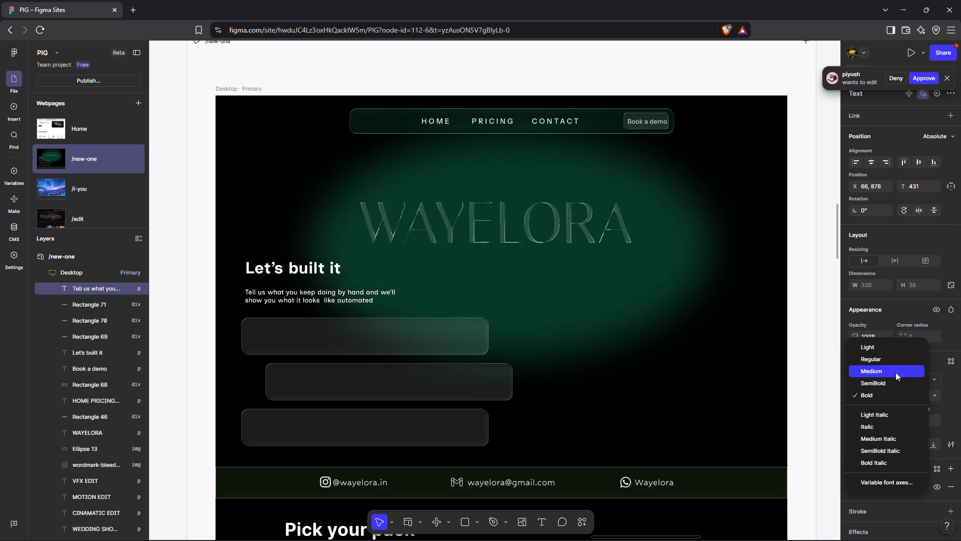
left_click(880, 350)
Move the tagline up closer to the "Let's built it" heading, 422 from the frame's top, and deselect it.
left_click(340, 300)
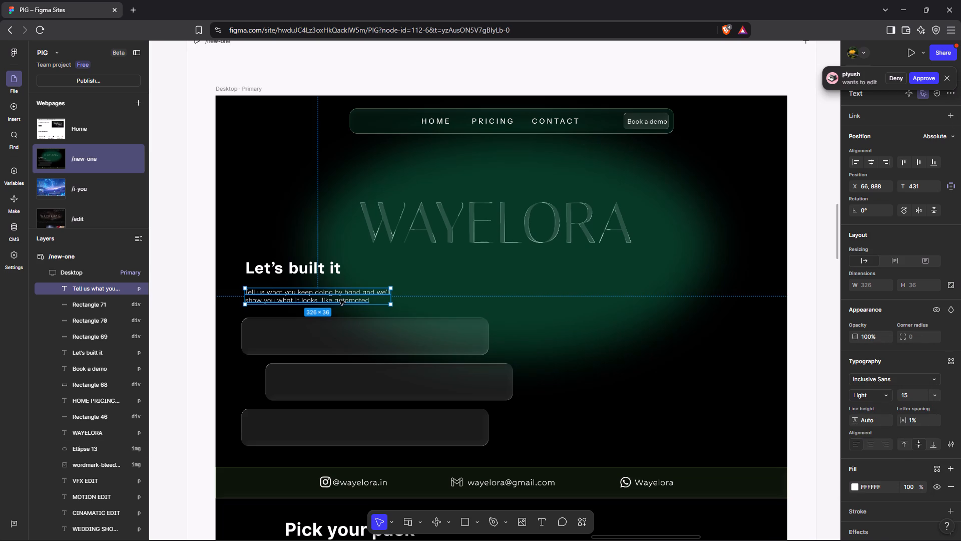
left_click(340, 300)
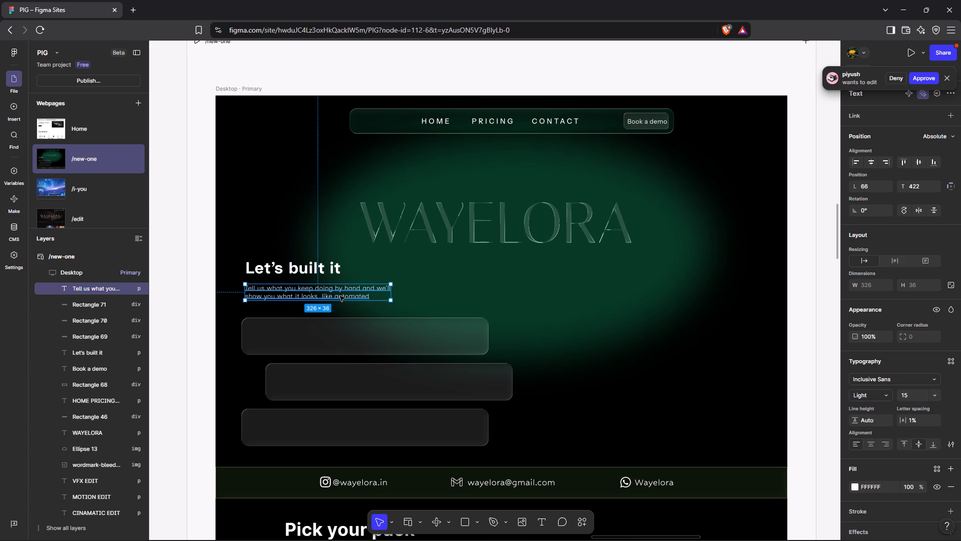
left_click(450, 298)
left_click(674, 380)
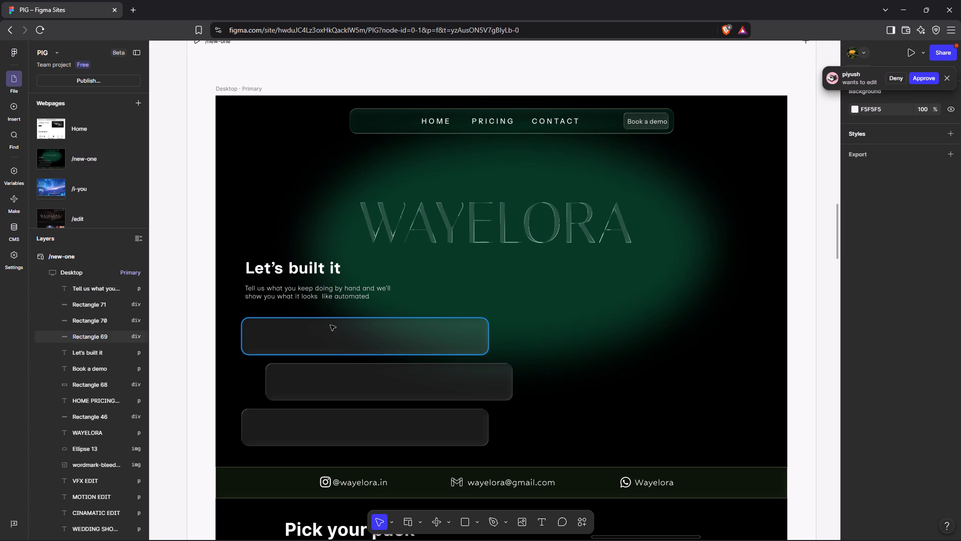
Move the "Let's built it" heading and tagline together slightly down, closer to the first form rectangle, and deselect them.
left_click(334, 285, "shift")
left_click(328, 267, "shift")
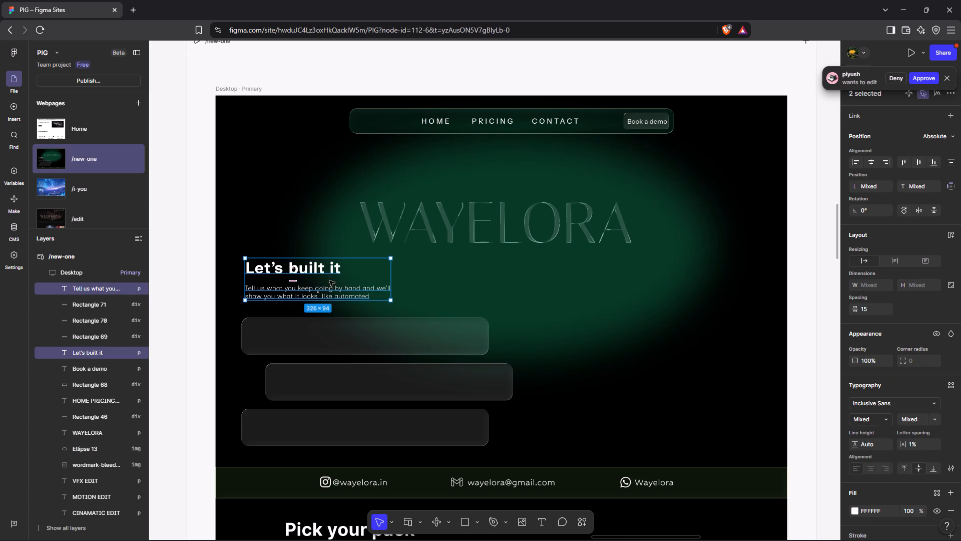
left_click_drag(330, 281, 330, 288)
left_click(675, 398)
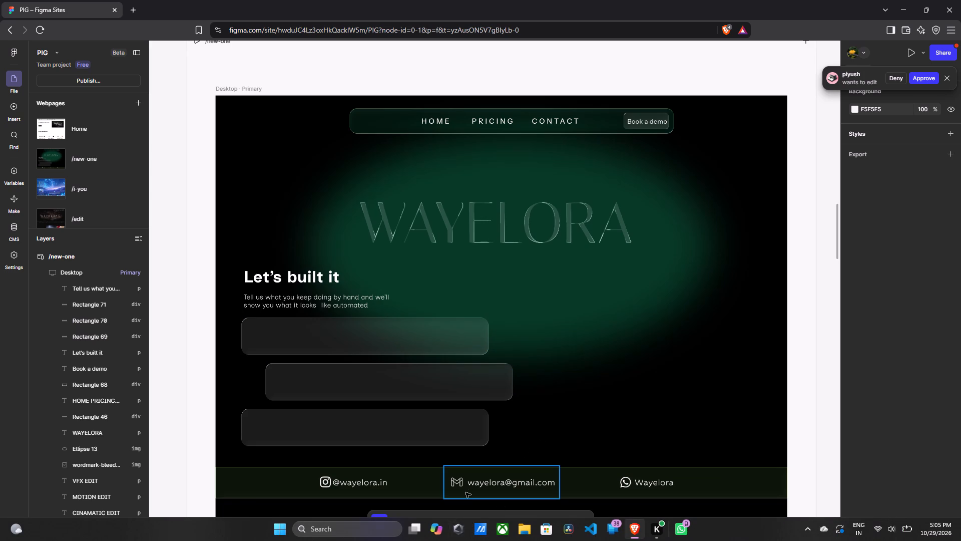
Draw a 41 × 41 square inside the left end of the first form rectangle, about 83 from the left and 519 from the top.
left_click(467, 524)
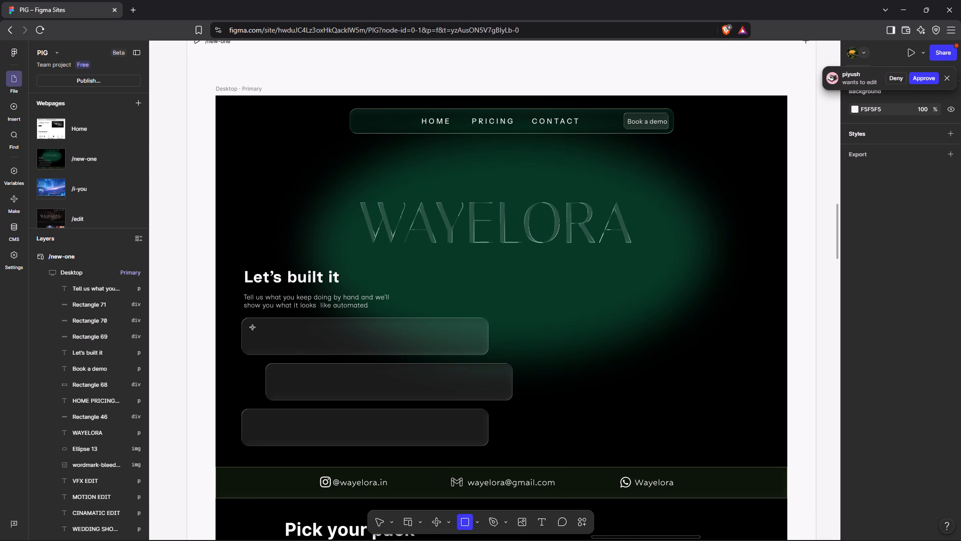
left_click_drag(253, 328, 271, 345)
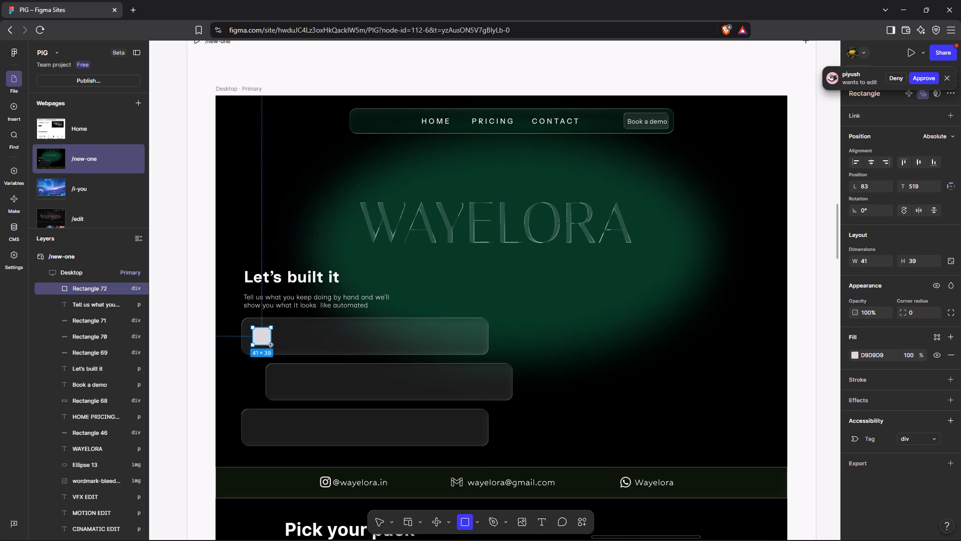
left_click_drag(271, 345, 271, 347)
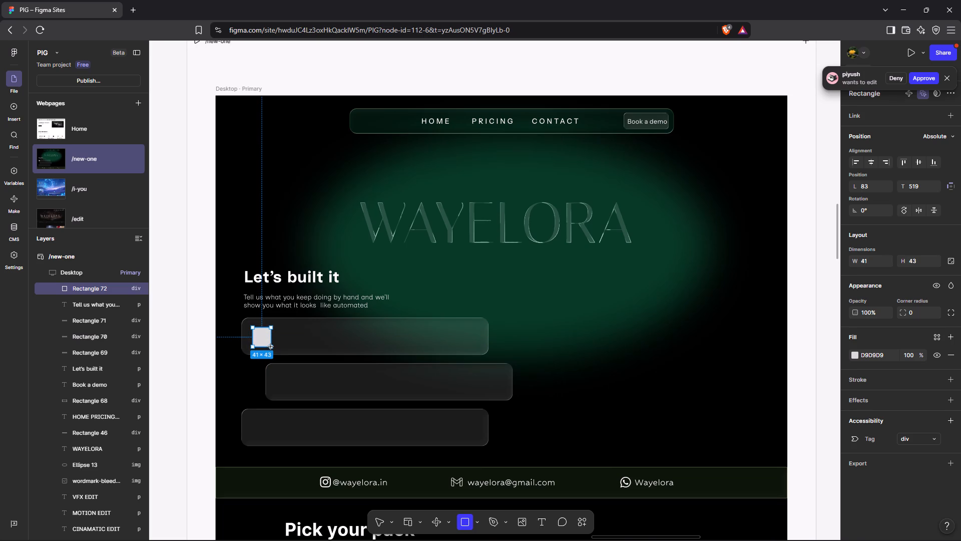
left_click_drag(271, 347, 271, 345)
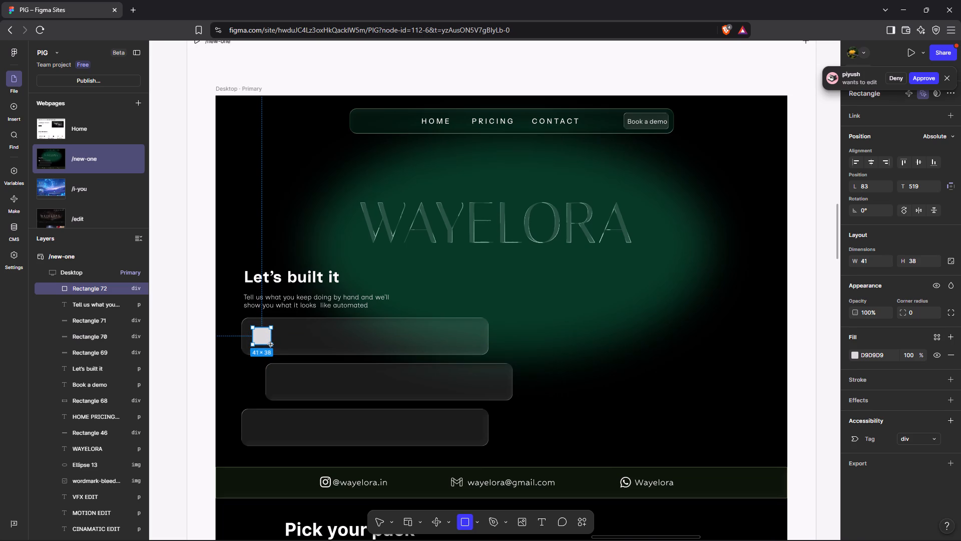
left_click_drag(271, 345, 271, 346)
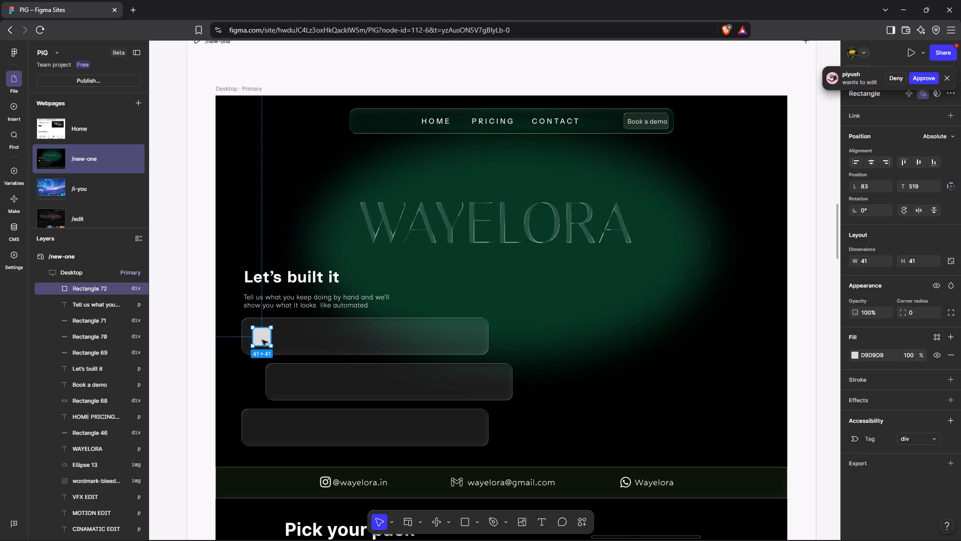
left_click(262, 340)
Round the small square's corners to a radius of 16 and deselect it.
left_click_drag(901, 317, 619, 273)
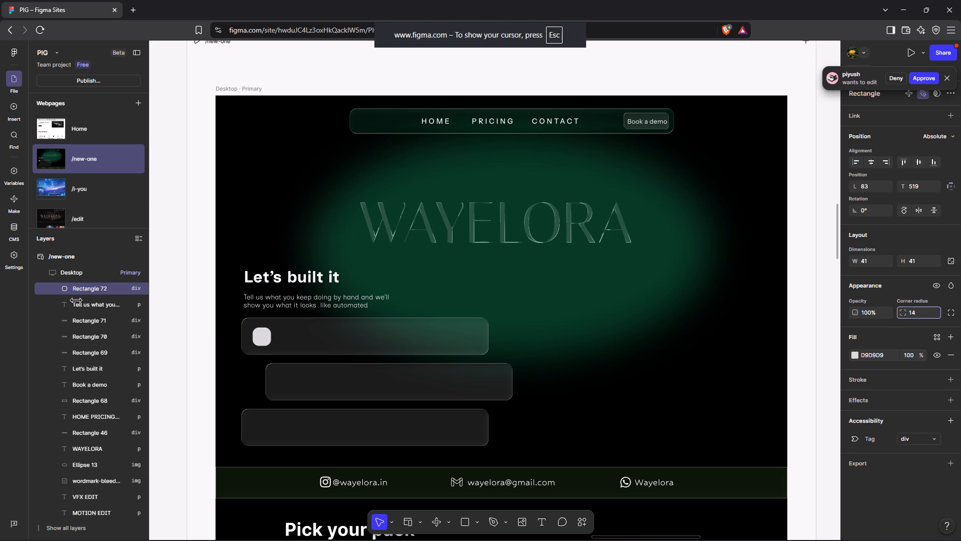
left_click_drag(619, 273, 643, 270)
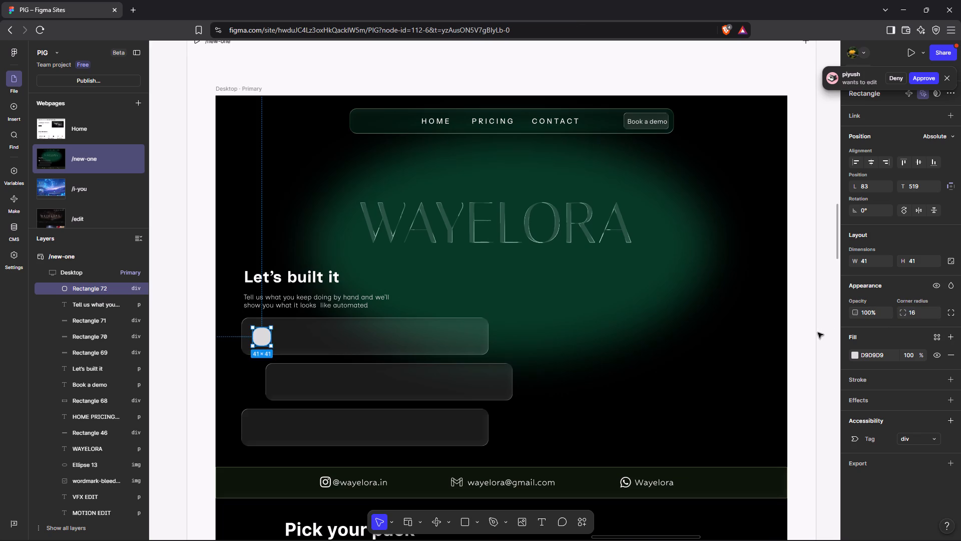
left_click(814, 334)
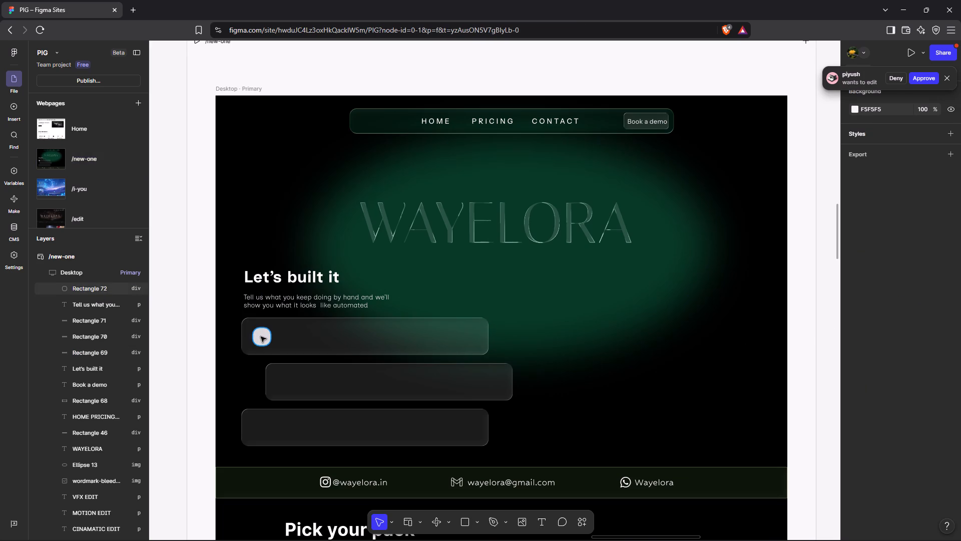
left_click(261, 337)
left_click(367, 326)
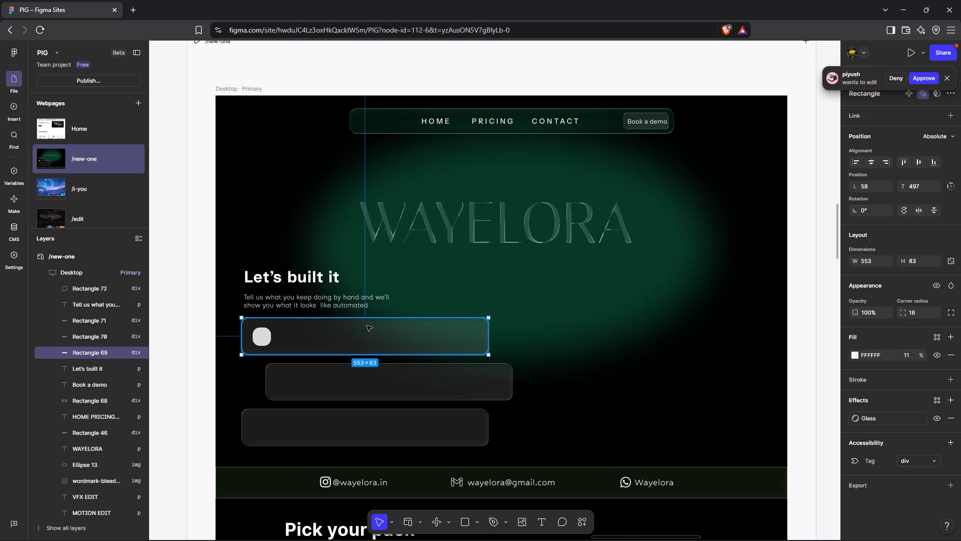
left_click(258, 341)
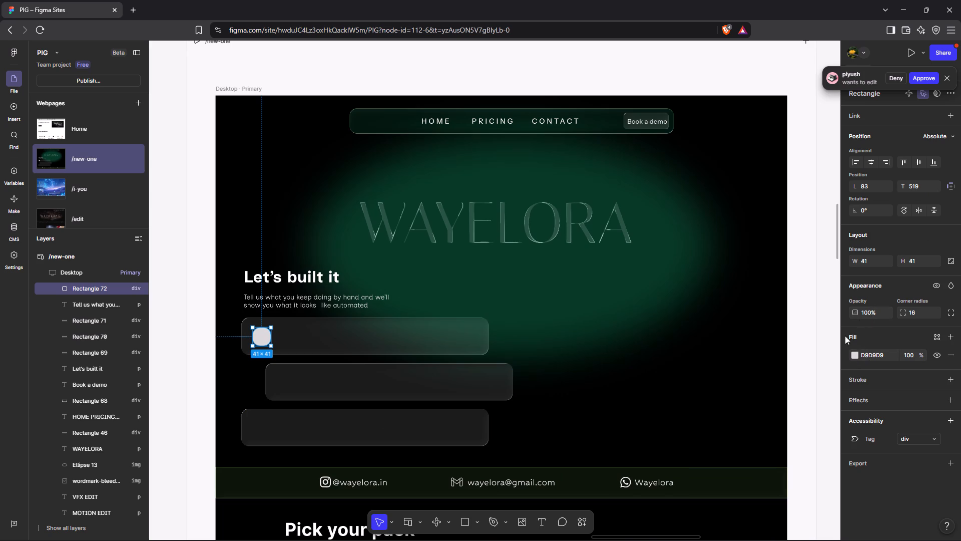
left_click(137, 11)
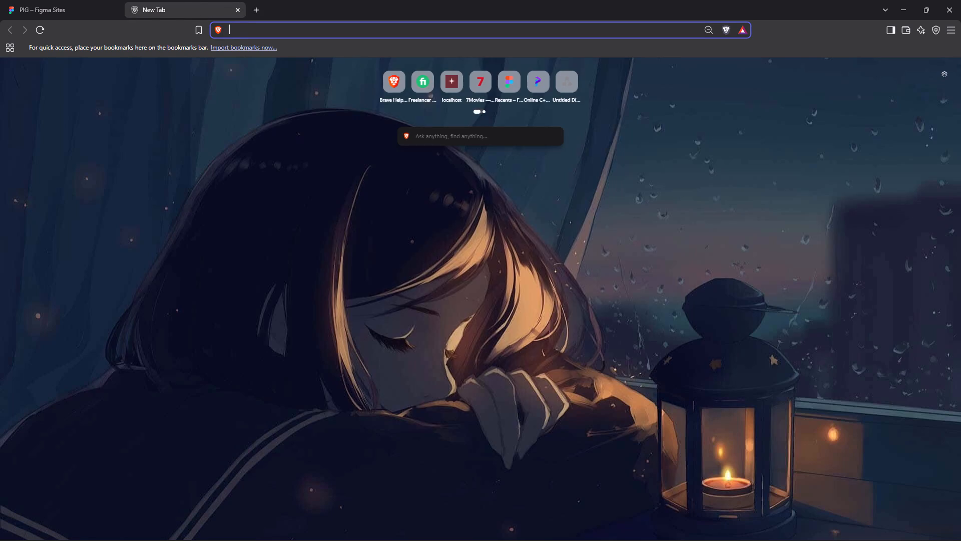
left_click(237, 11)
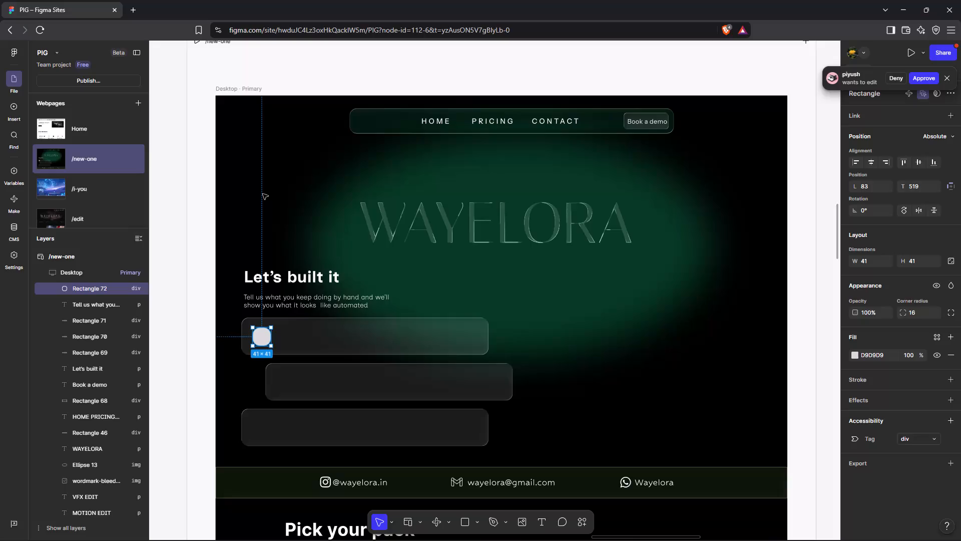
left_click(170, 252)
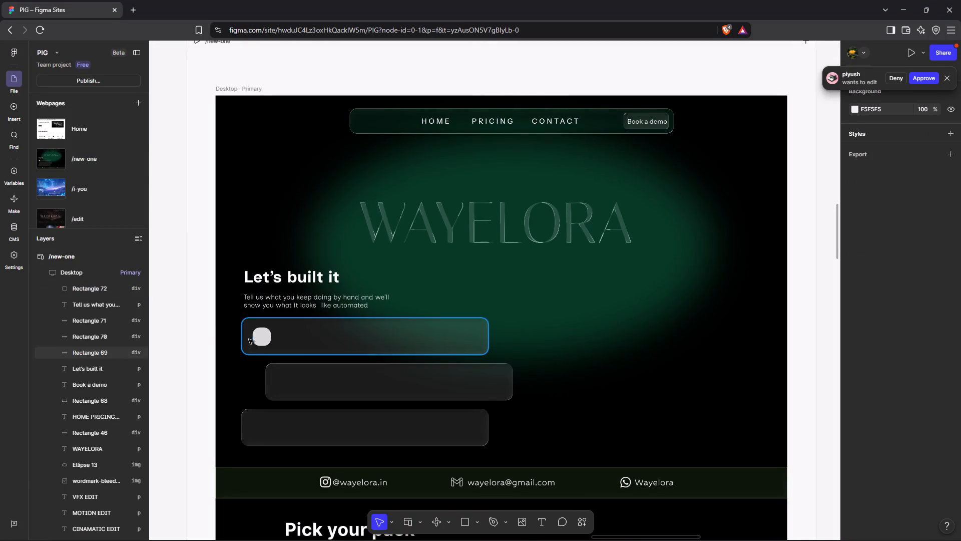
Change the small rounded square's fill colour to black, 000000.
left_click(257, 342)
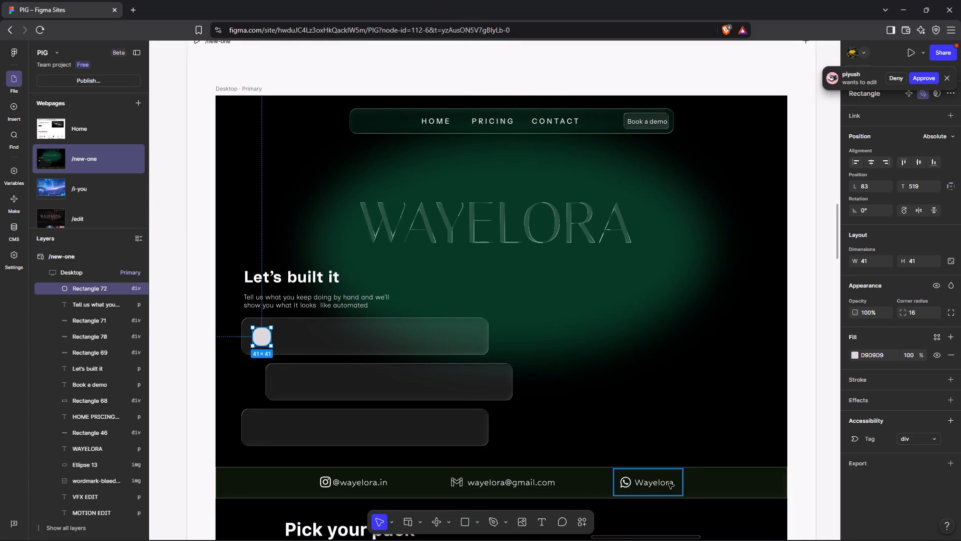
left_click(854, 357)
left_click_drag(728, 328, 732, 441)
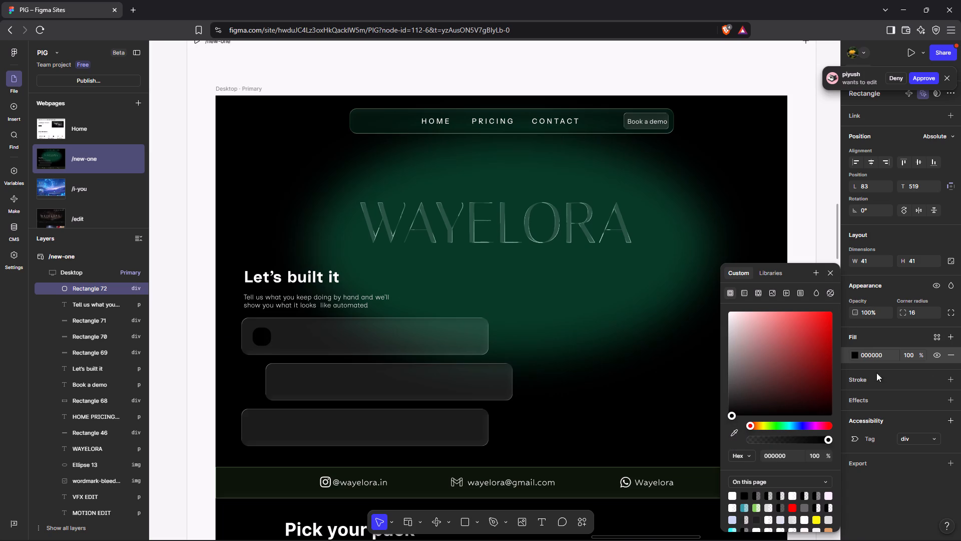
left_click(954, 393)
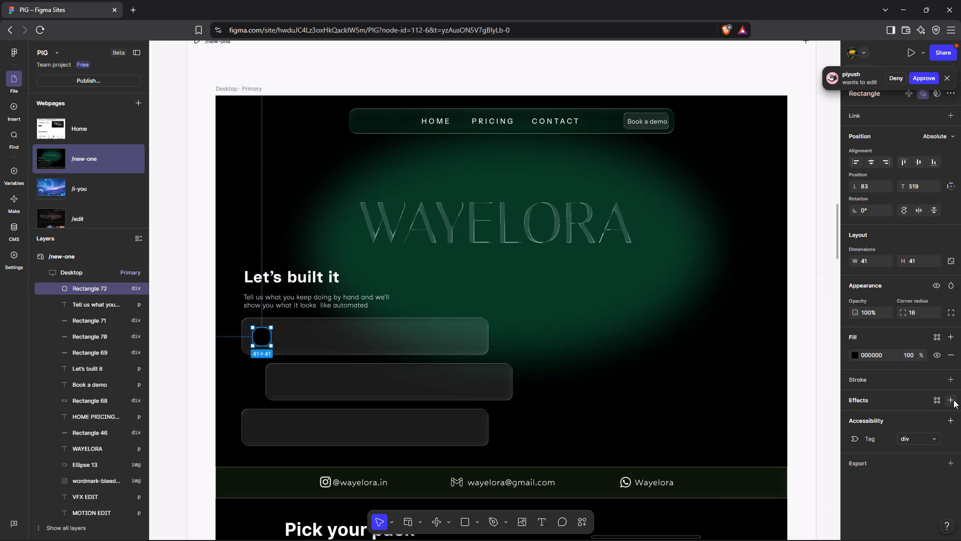
Add a Glass effect to the small rounded square, keeping the default glass settings, and deselect it.
left_click(953, 400)
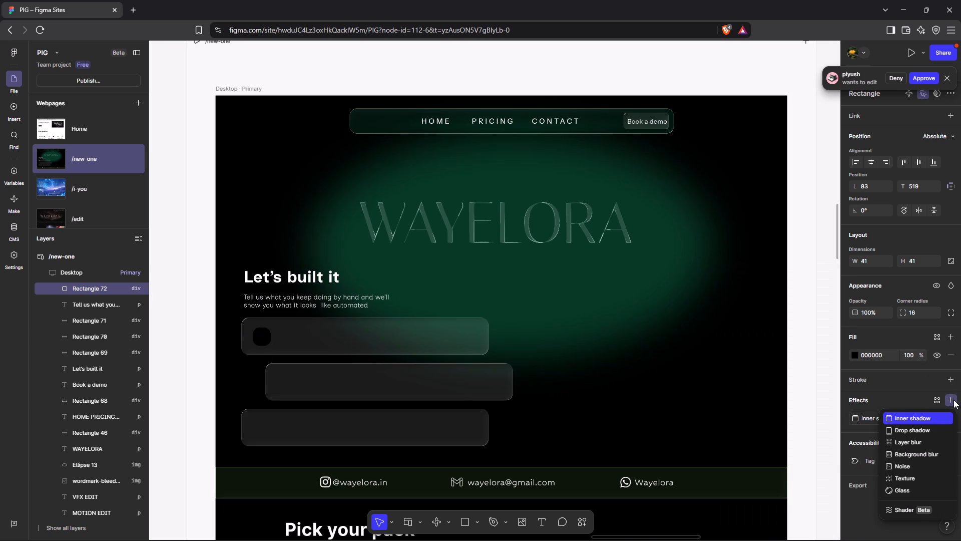
left_click(925, 489)
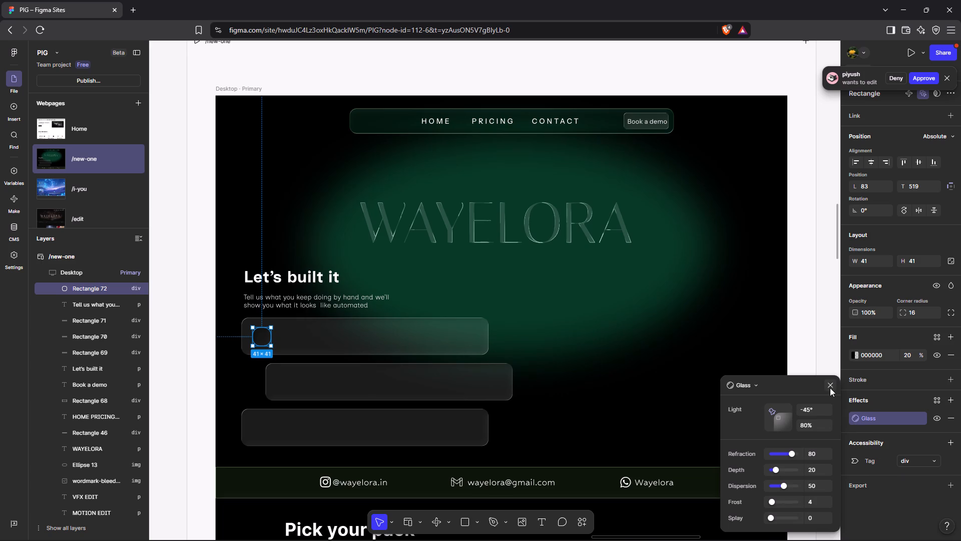
left_click(830, 388)
left_click(830, 388)
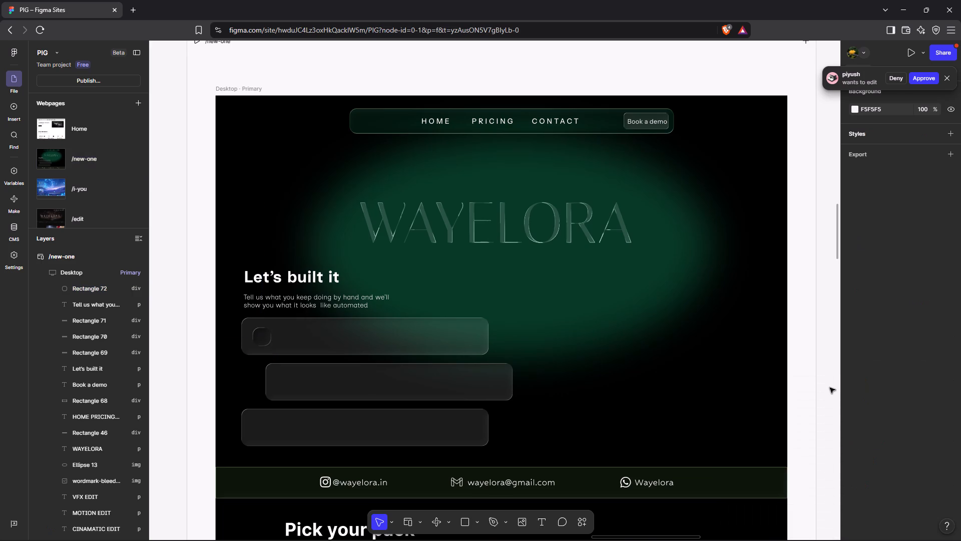
Nudge the small glass square up to 518 from the frame's top, vertically centred in the first form rectangle.
left_click(256, 338)
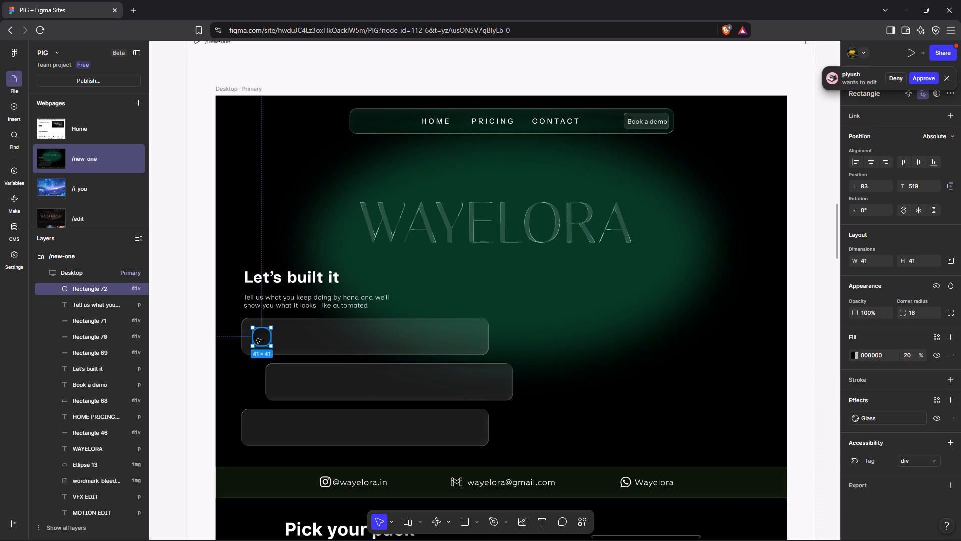
left_click(267, 342, "shift")
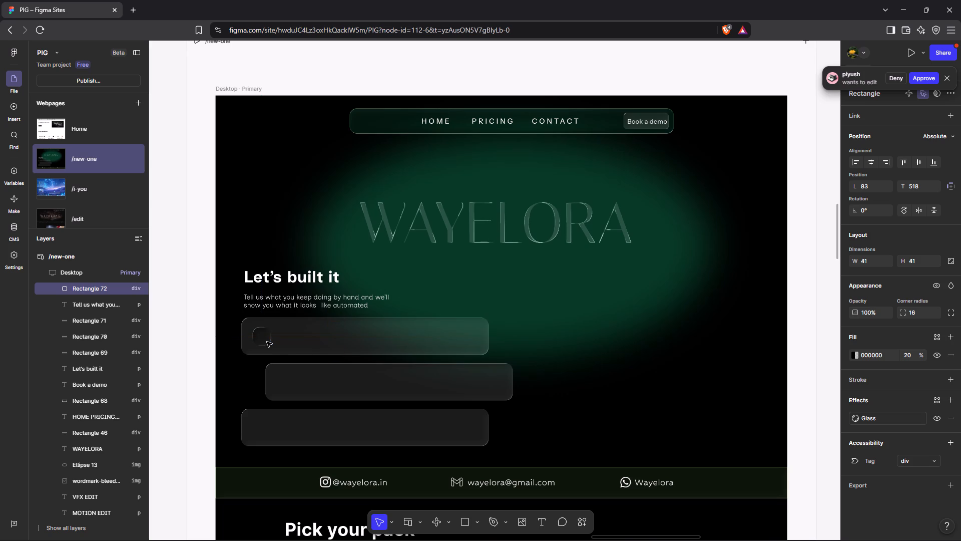
Duplicate the small glass square and place the copy inside the second form rectangle at 134 left, 620 top.
key("ctrl+d")
left_click_drag(263, 340, 286, 383)
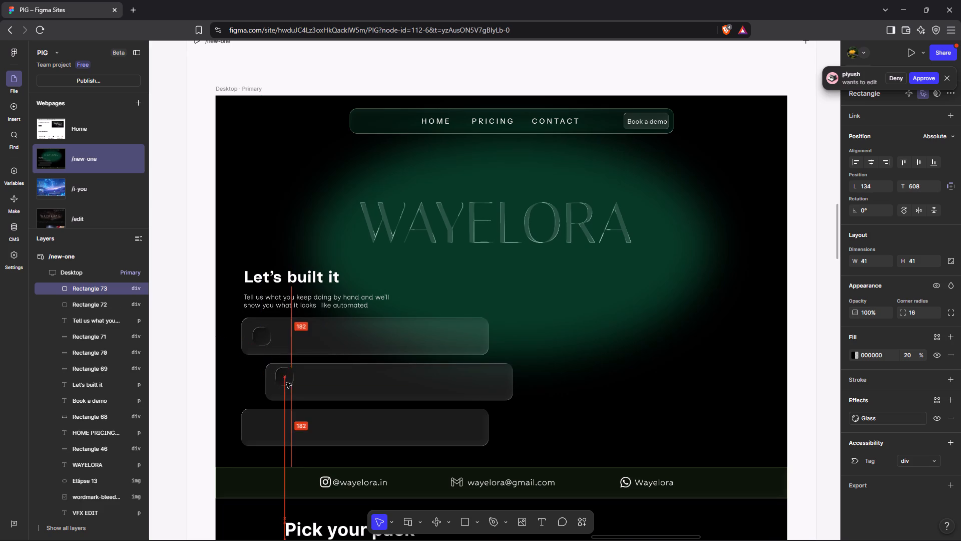
left_click_drag(286, 383, 287, 386)
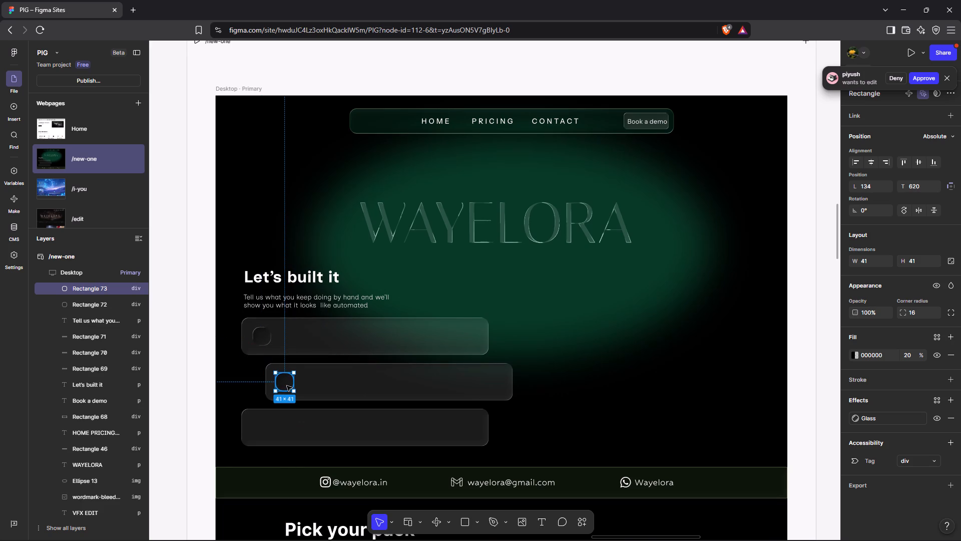
Duplicate the second glass square and place the copy inside the third form rectangle at 83 left, 722 top.
key("ctrl+d")
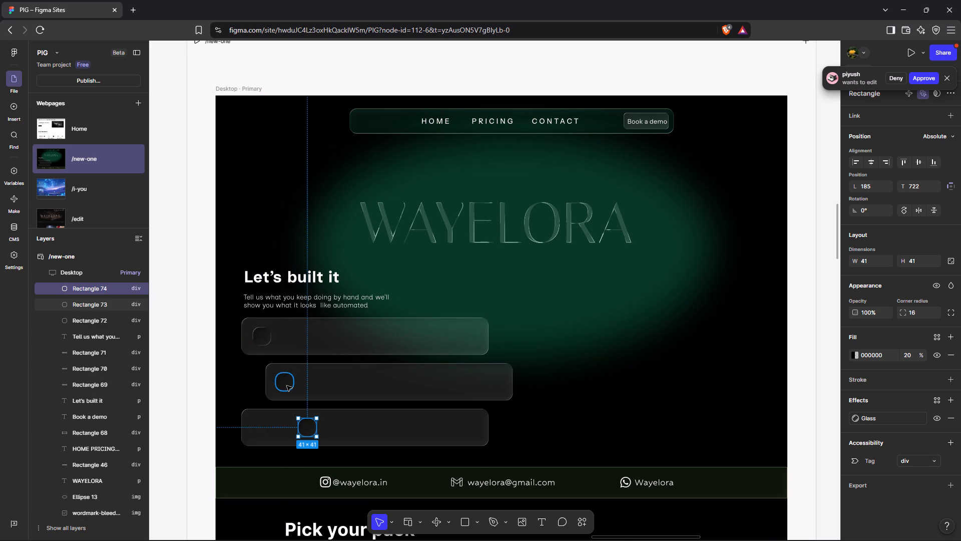
left_click(287, 386)
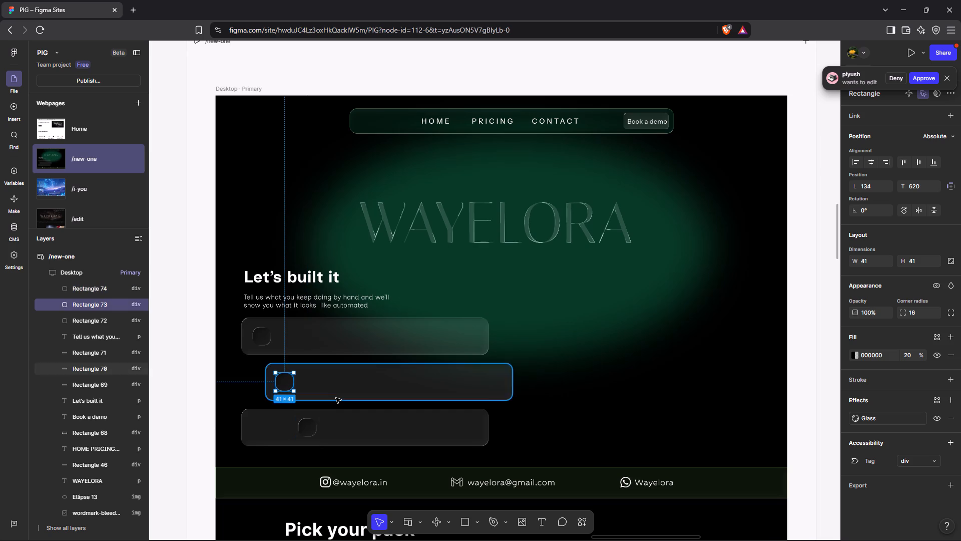
left_click(302, 428)
left_click_drag(305, 428, 280, 428)
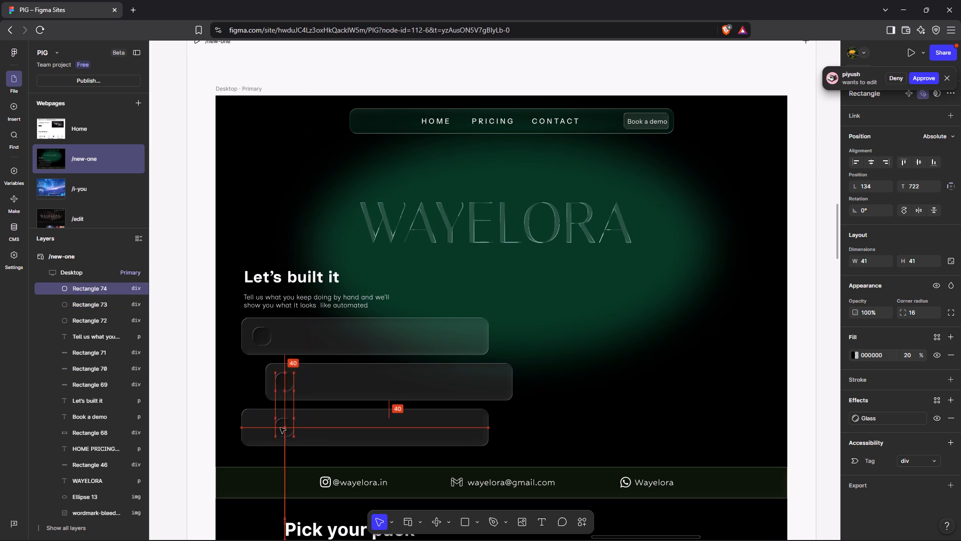
left_click_drag(280, 428, 258, 428)
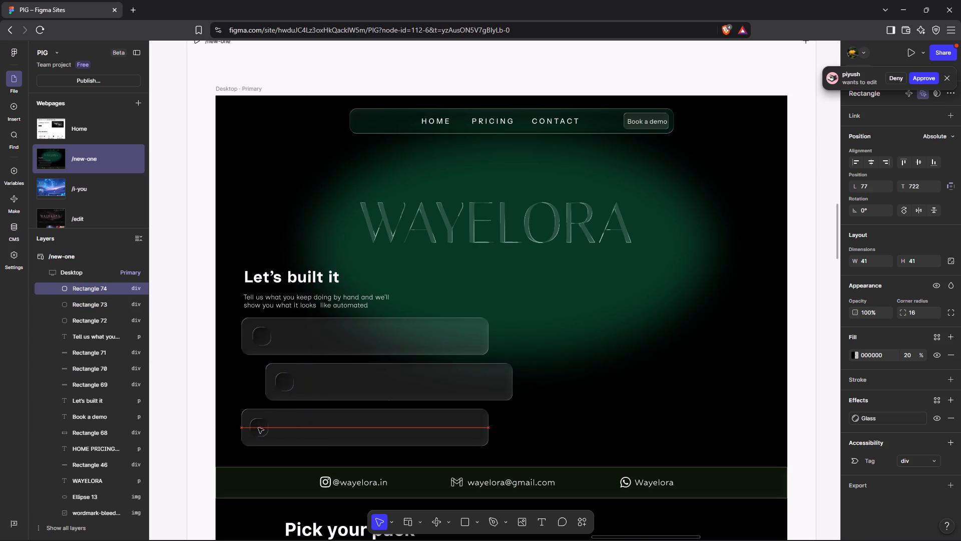
left_click_drag(258, 428, 259, 428)
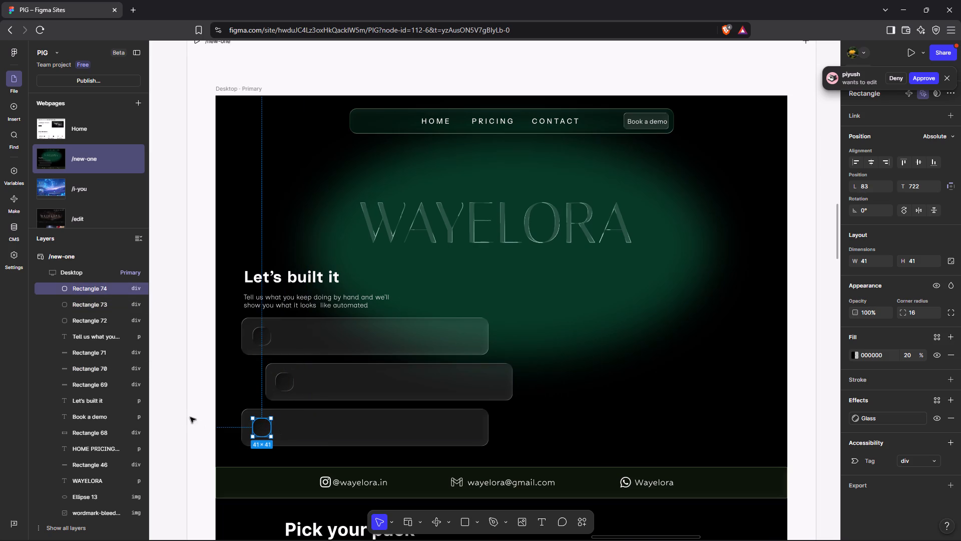
left_click(175, 414)
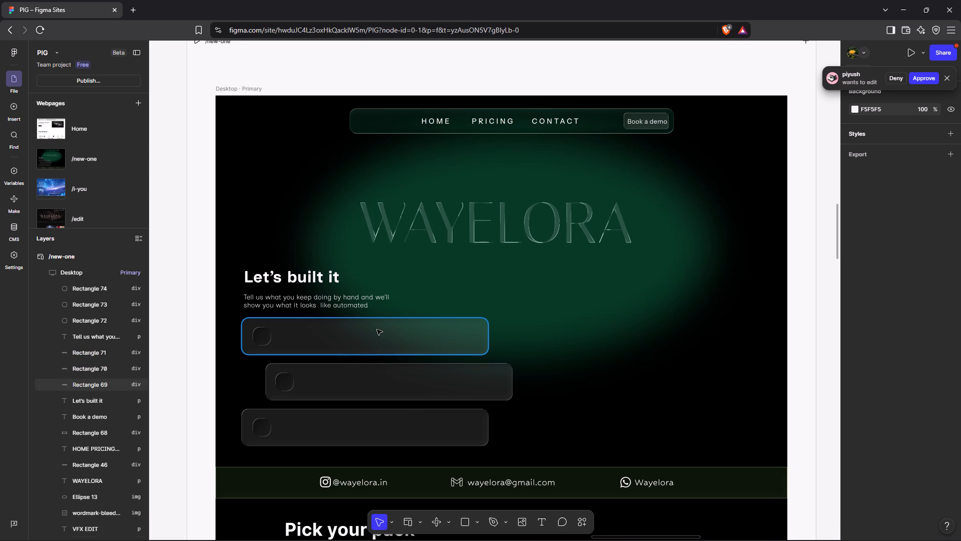
Add the text "Talk to us" inside the first form rectangle.
left_click(538, 515)
left_click(309, 344)
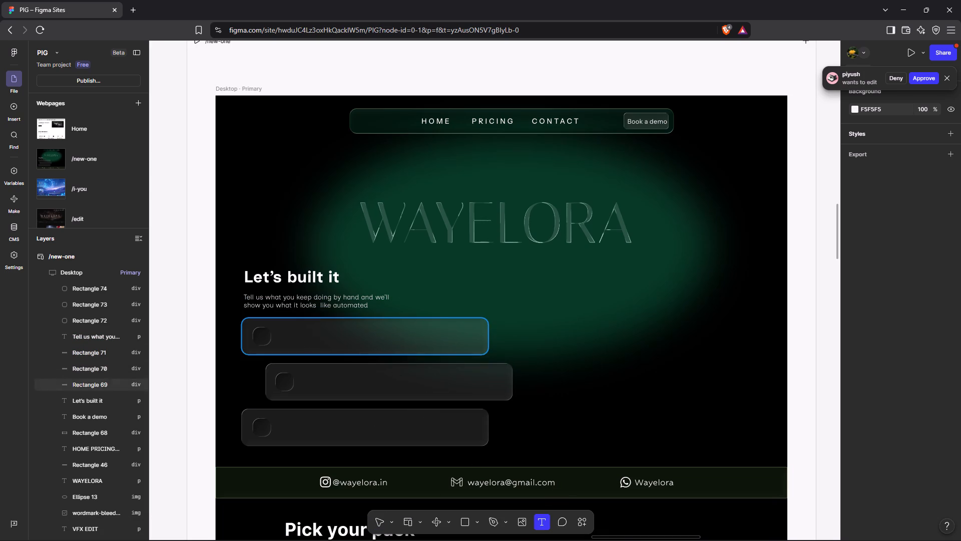
type("Talk")
key("space")
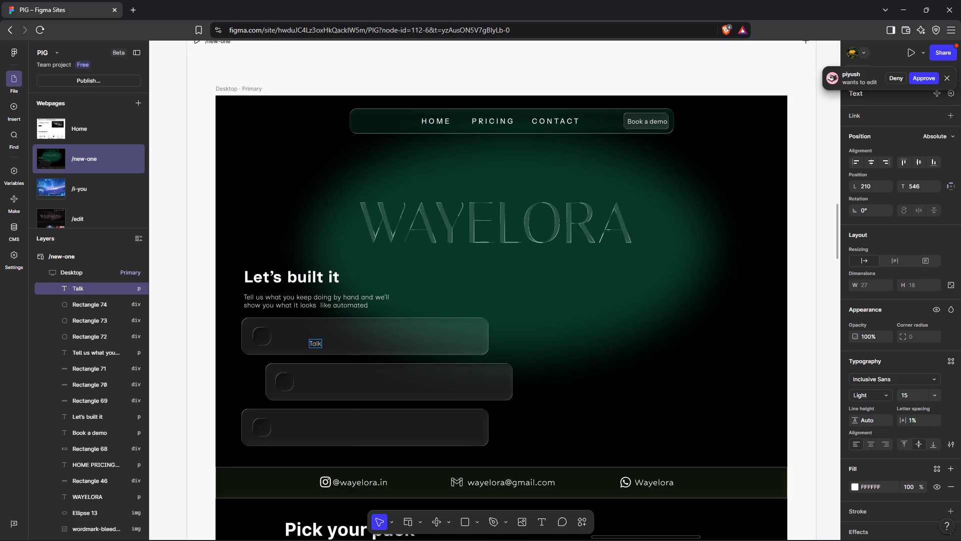
type("to")
key("space")
type("us")
left_click(522, 357)
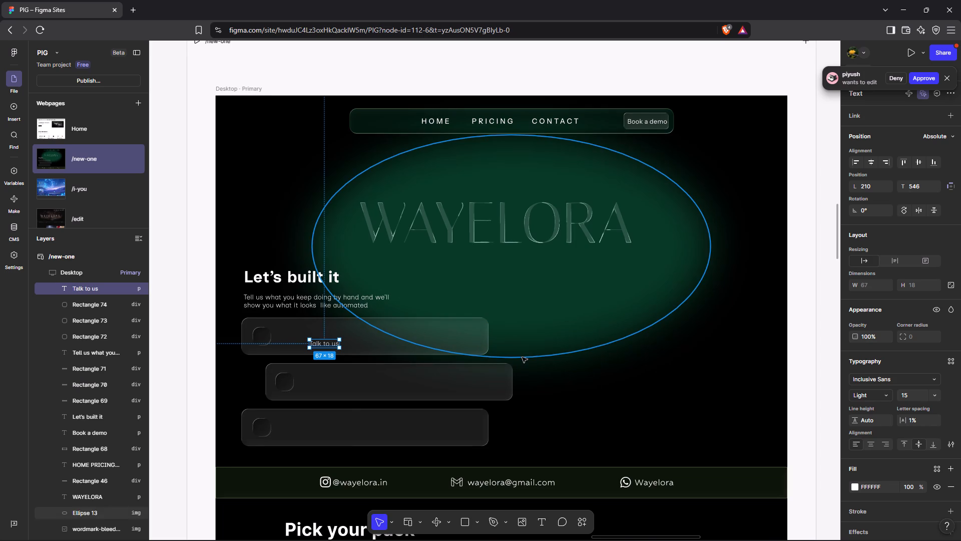
Set the "Talk to us" text to size 20 and Medium weight.
left_click(936, 394)
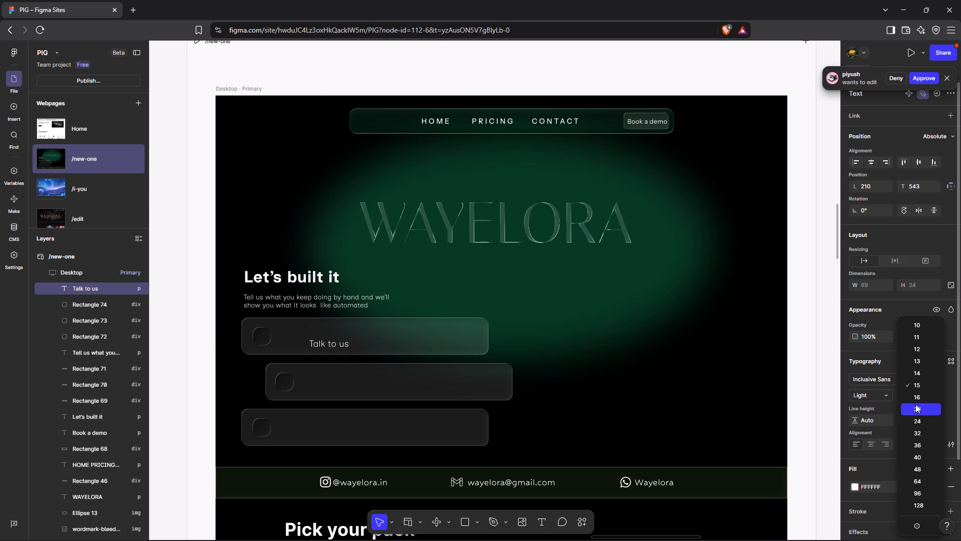
left_click(915, 405)
left_click(889, 396)
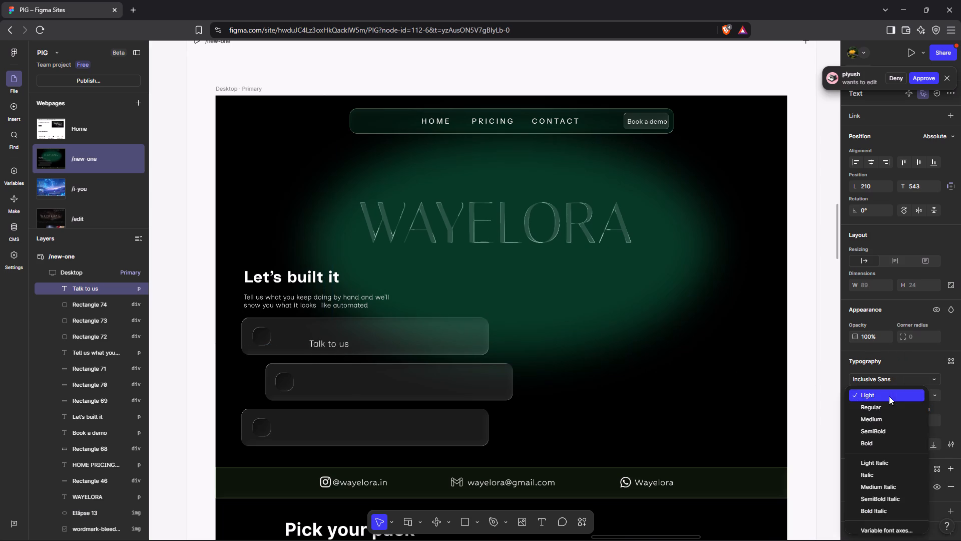
left_click(887, 419)
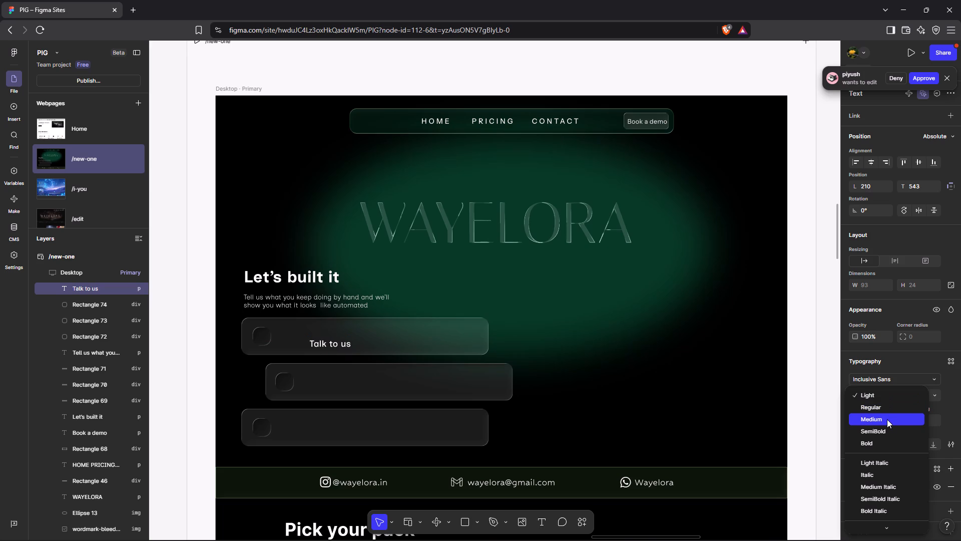
Move the "Talk to us" text beside the first glass square, at 155 left, 520 top, and deselect it.
left_click_drag(340, 343, 326, 330)
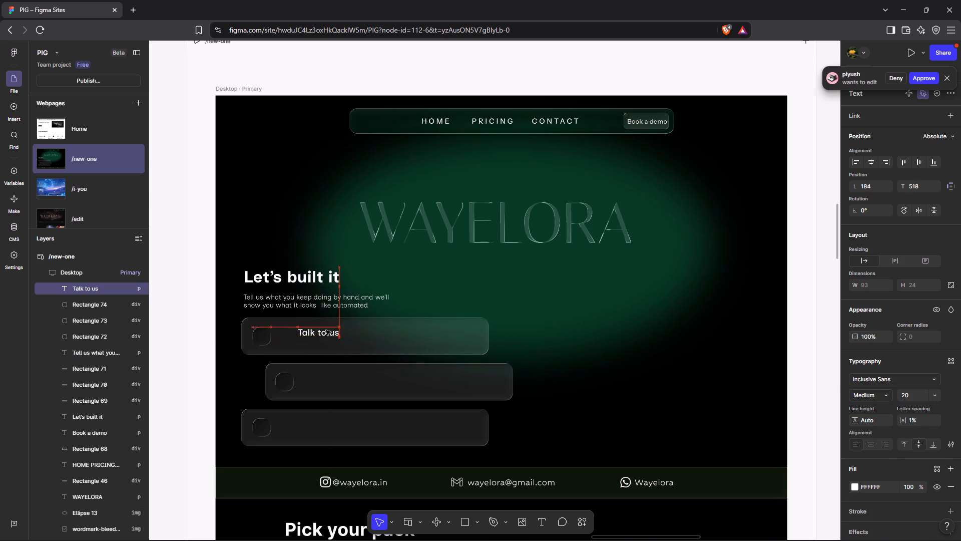
left_click_drag(326, 330, 317, 330)
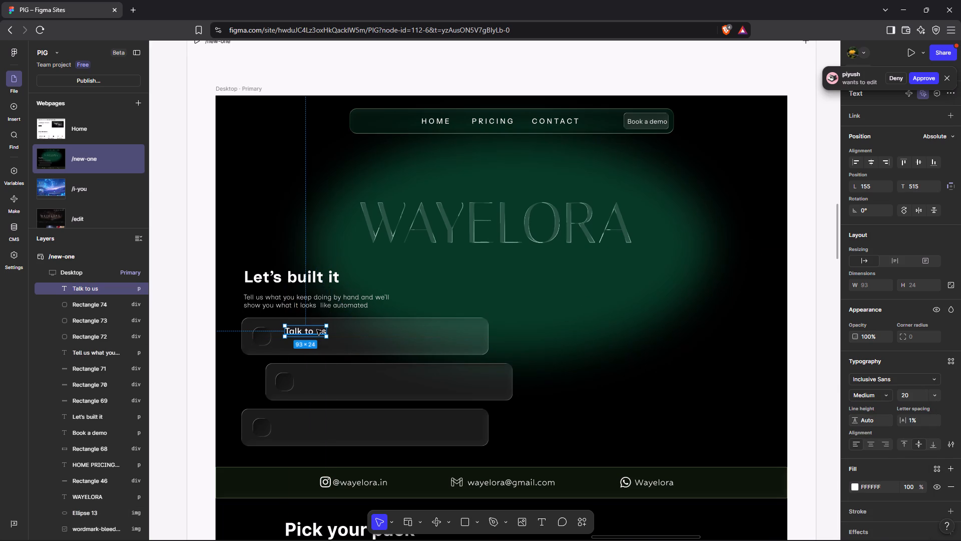
left_click(189, 325)
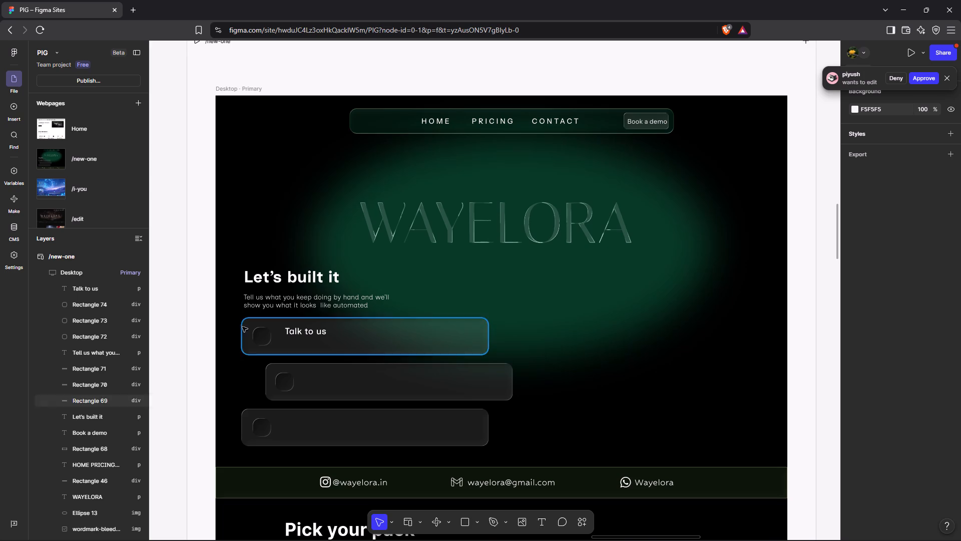
left_click(299, 331)
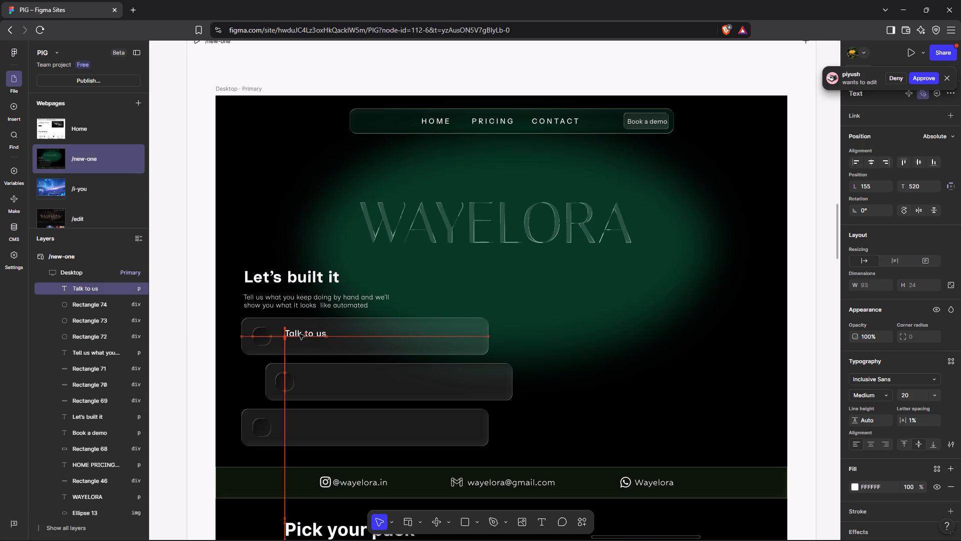
left_click(200, 325)
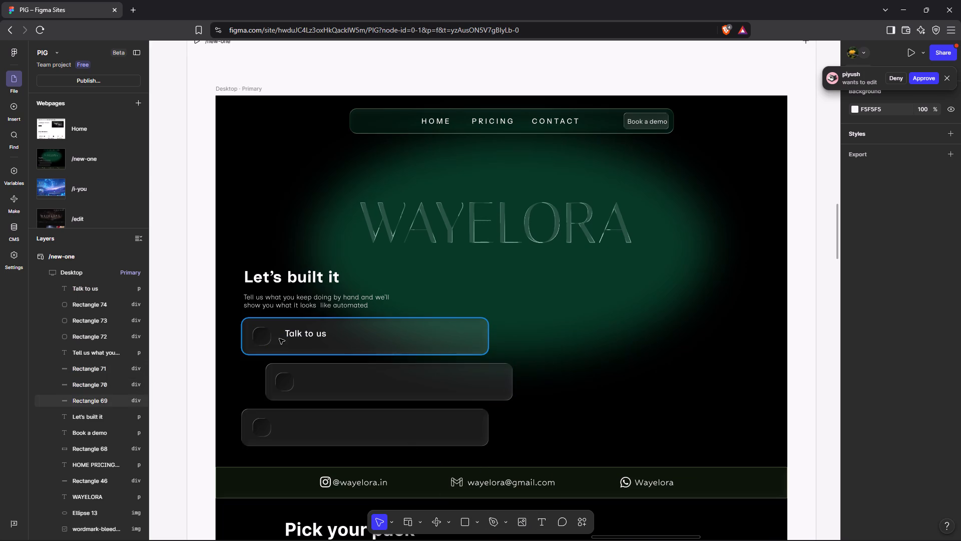
Duplicate the "Talk to us" text, place the copy just below it at 153 left, 544 top, and open it for editing.
left_click(306, 337)
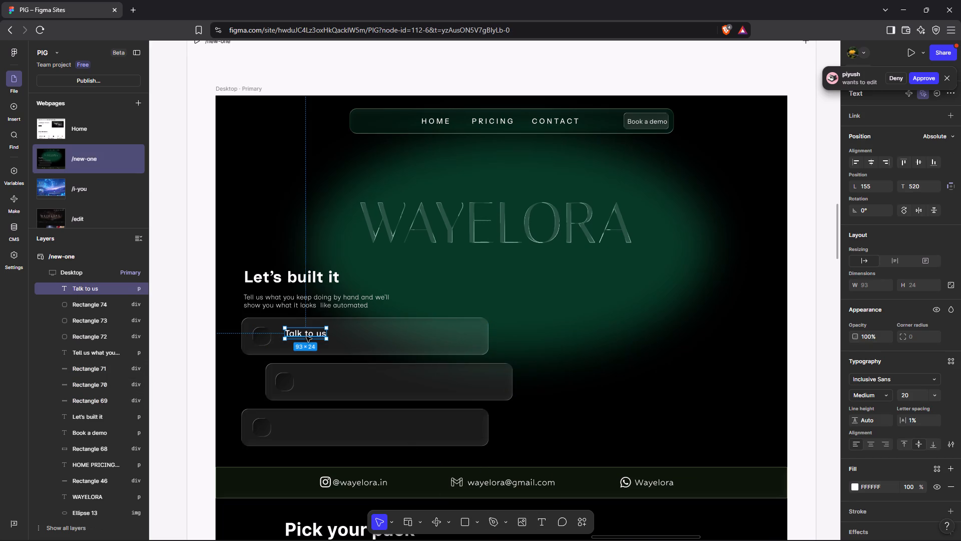
key("ctrl+d")
left_click_drag(308, 336, 307, 345)
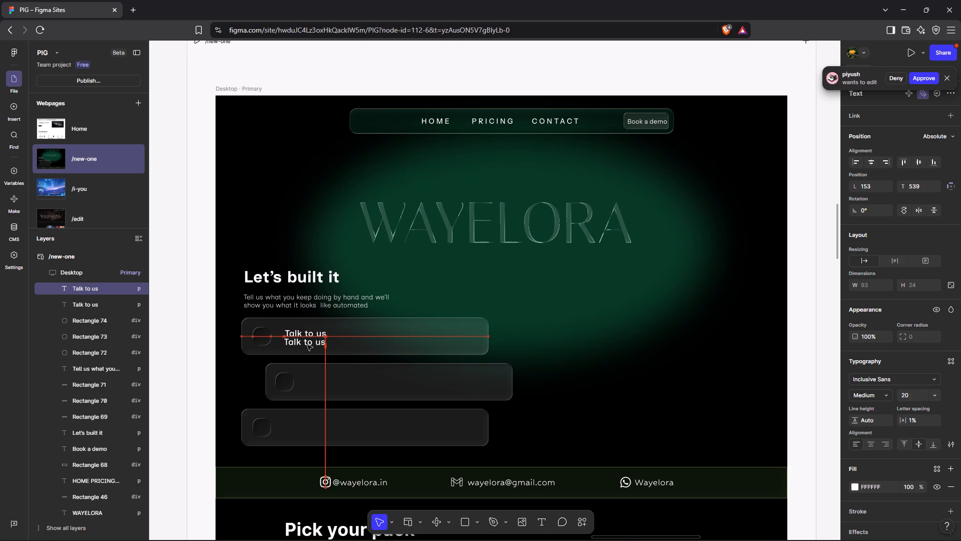
left_click_drag(307, 345, 307, 347)
double_click(307, 347)
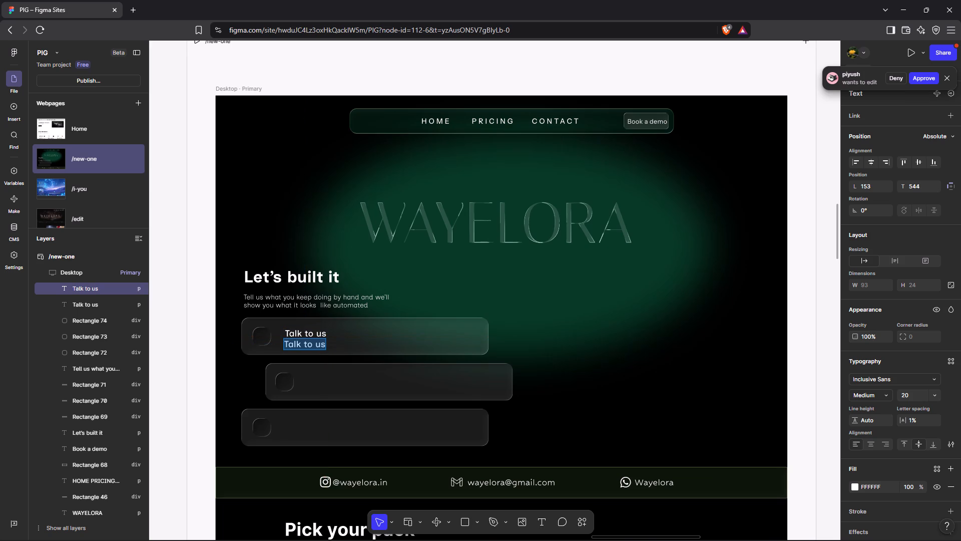
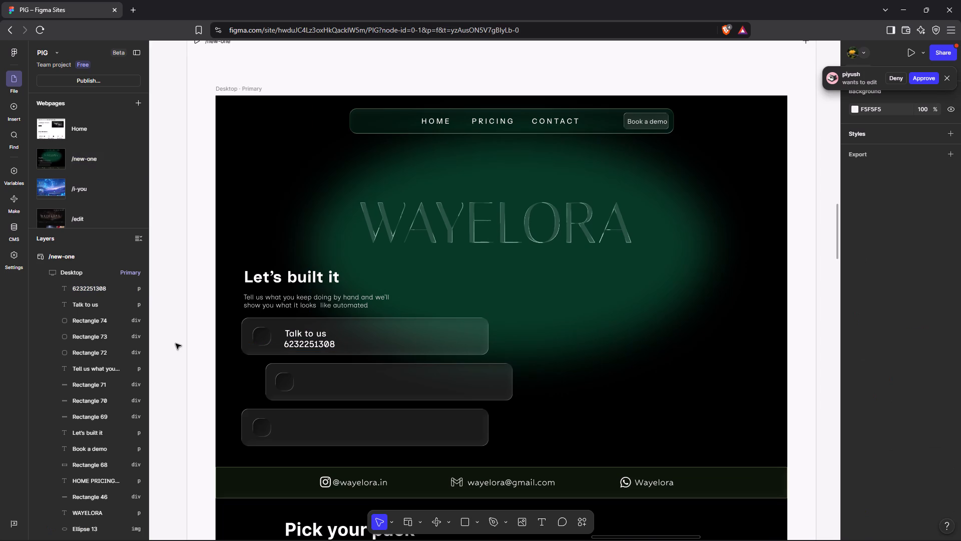
Set the phone number text under "Talk to us" to Light weight and size 15.
left_click(303, 346)
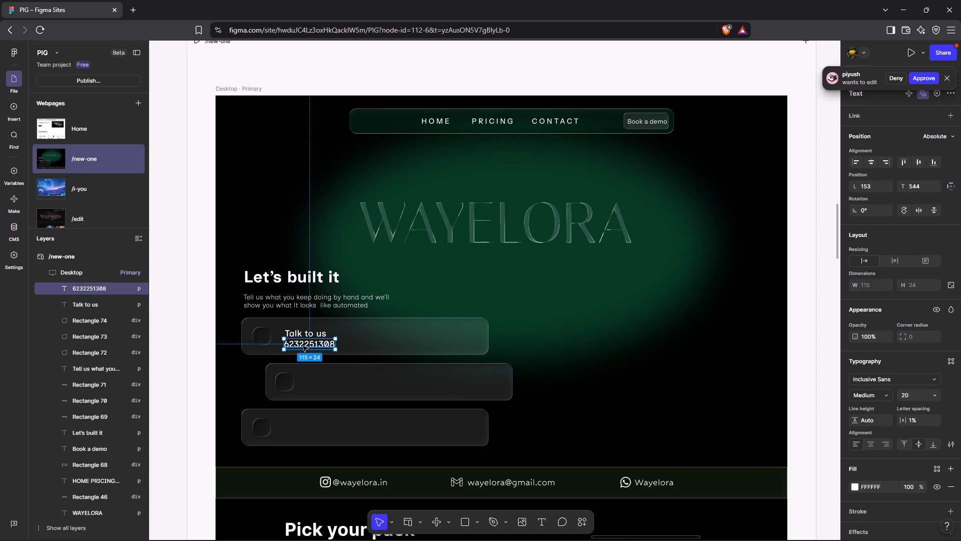
left_click(888, 396)
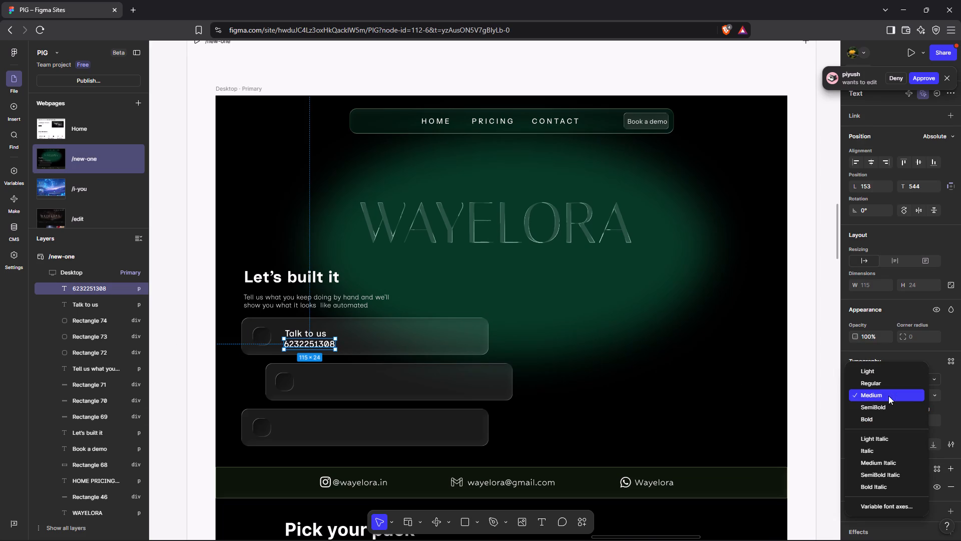
left_click(881, 373)
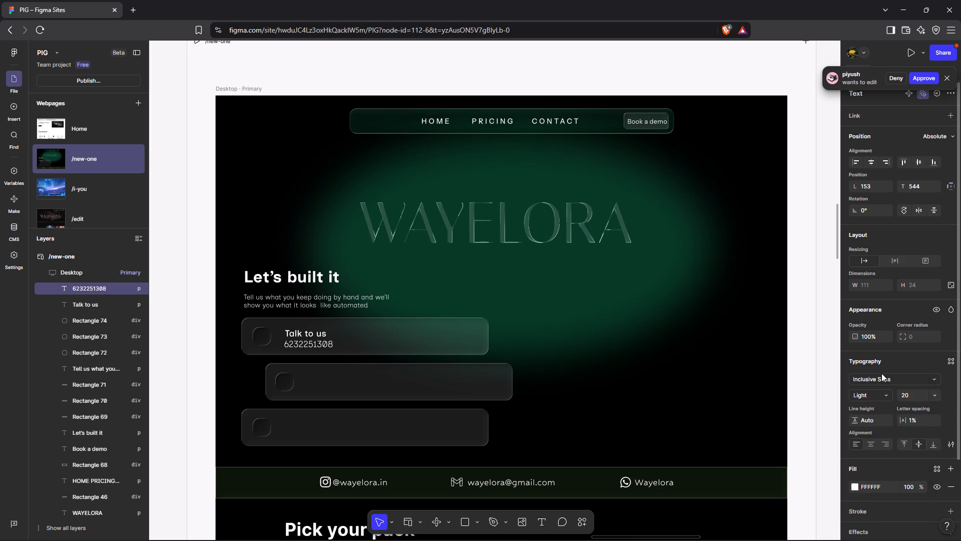
left_click(938, 393)
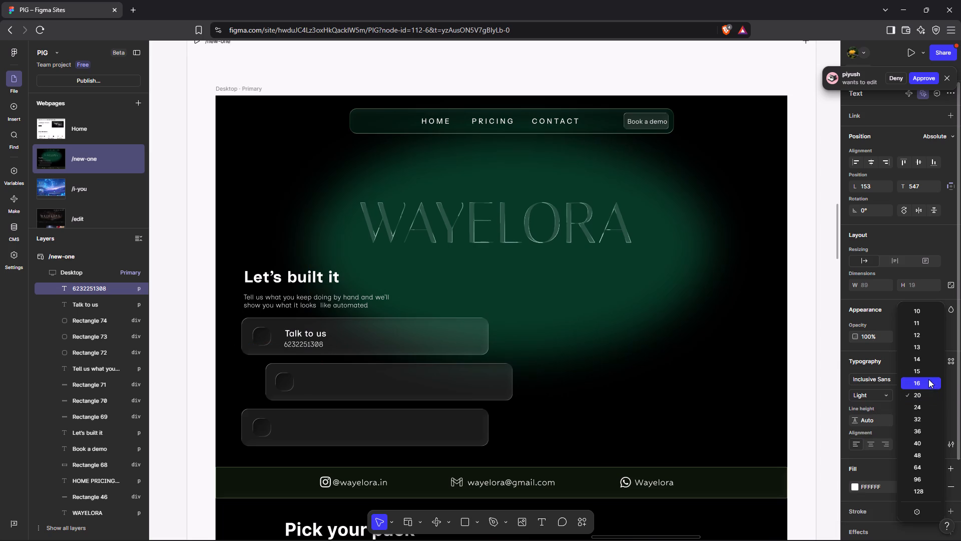
left_click(924, 368)
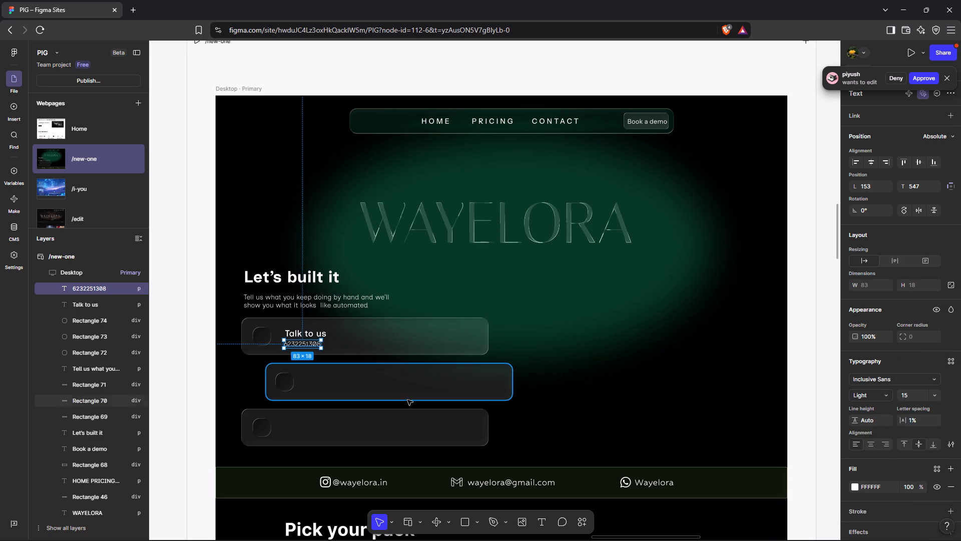
Move the phone number text closer beneath "Talk to us", at 162 left, 544 top, and deselect it.
left_click(311, 345)
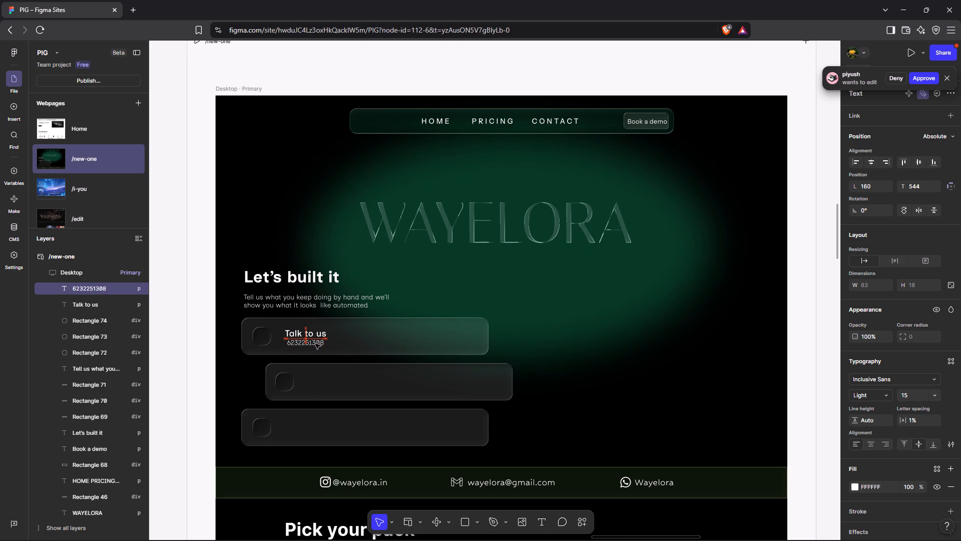
left_click(190, 332)
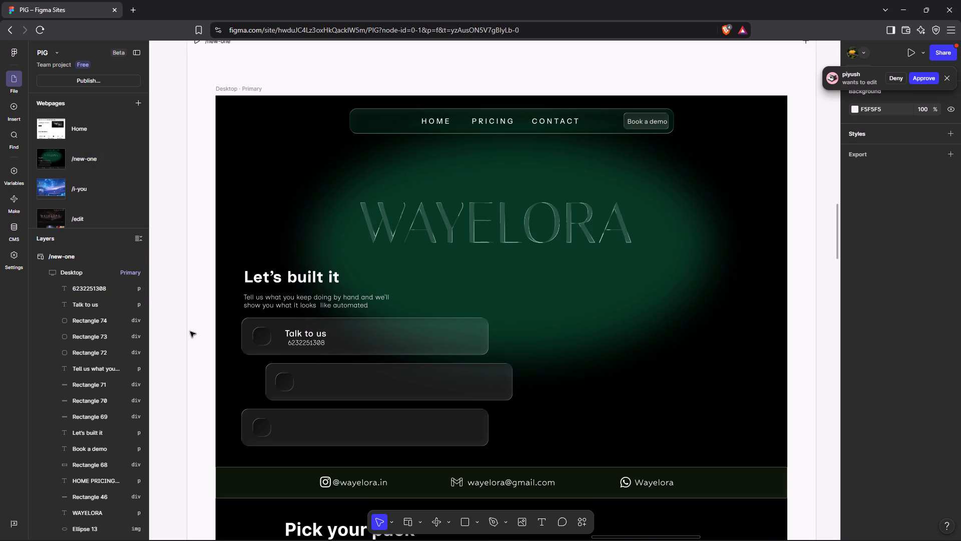
Duplicate the first box's glass square to that box's far end at 555 left, 517 top, and round its corners to radius 34.
scroll(468, 326, "down", 1)
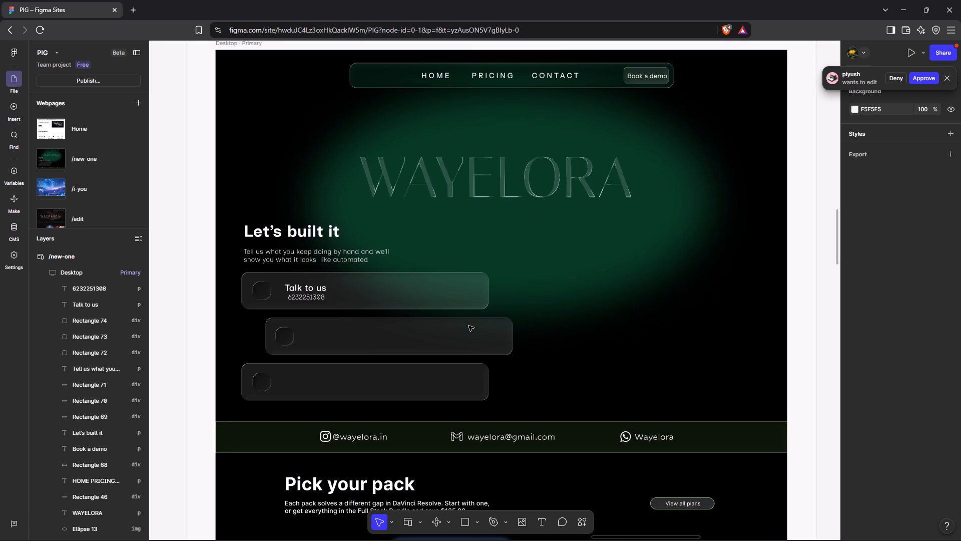
left_click(257, 295)
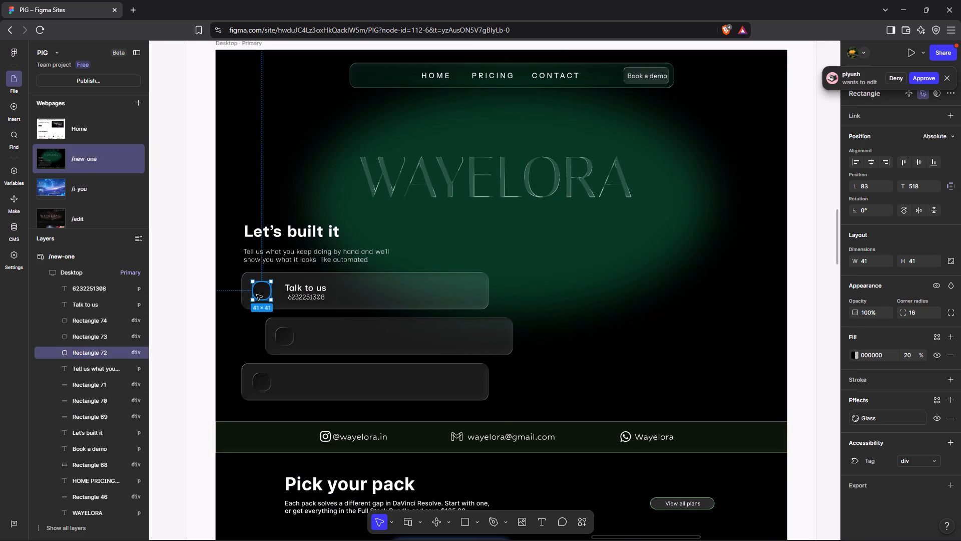
key("ctrl+d")
left_click_drag(262, 294, 473, 294)
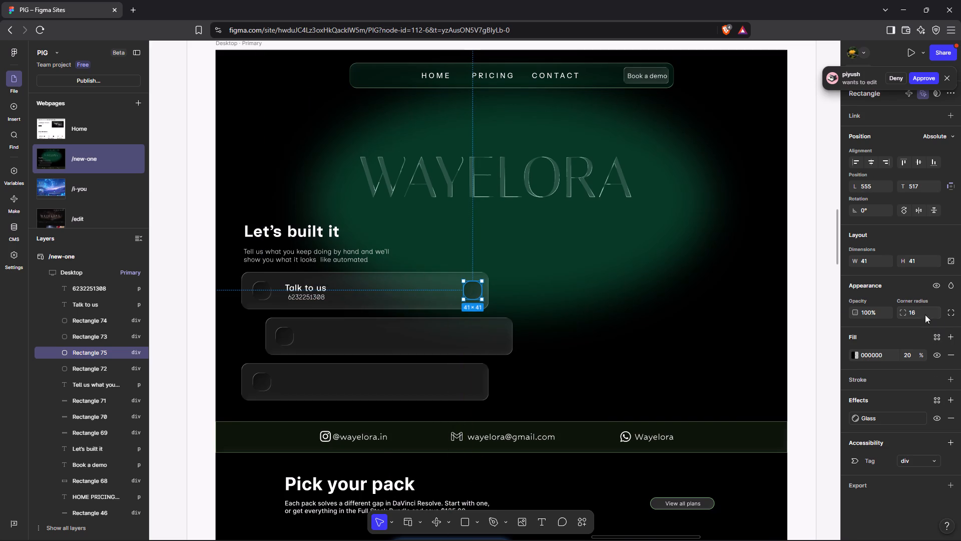
left_click_drag(904, 312, 629, 294)
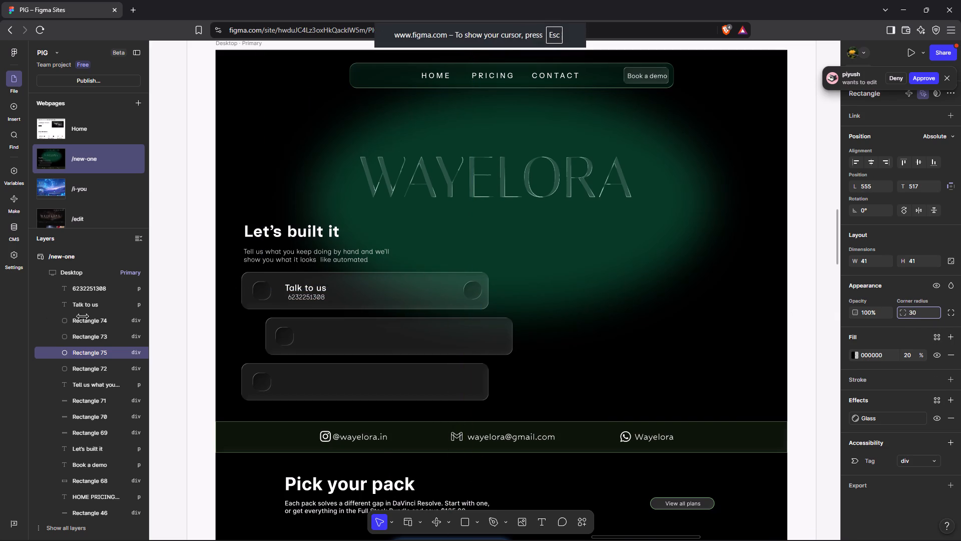
left_click_drag(629, 294, 628, 306)
left_click_drag(628, 306, 661, 300)
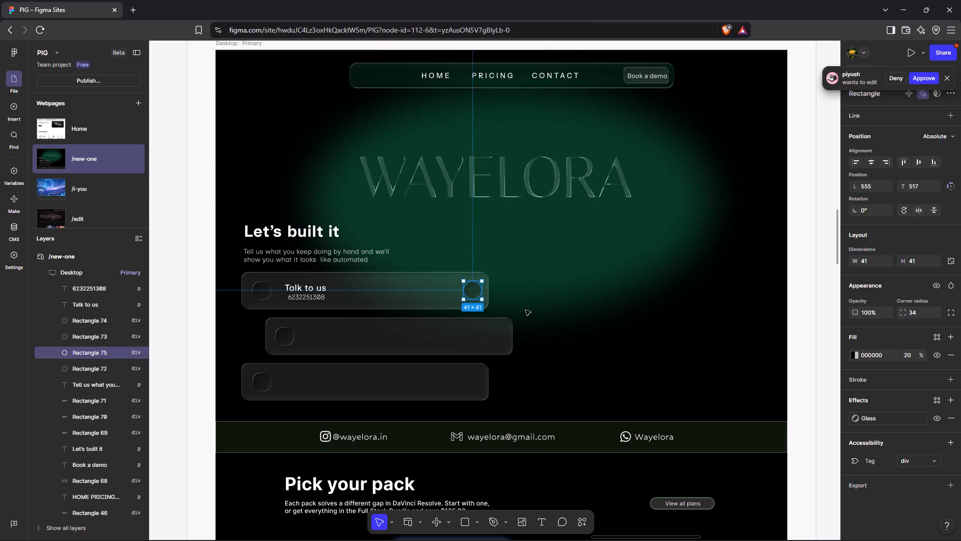
left_click(580, 399)
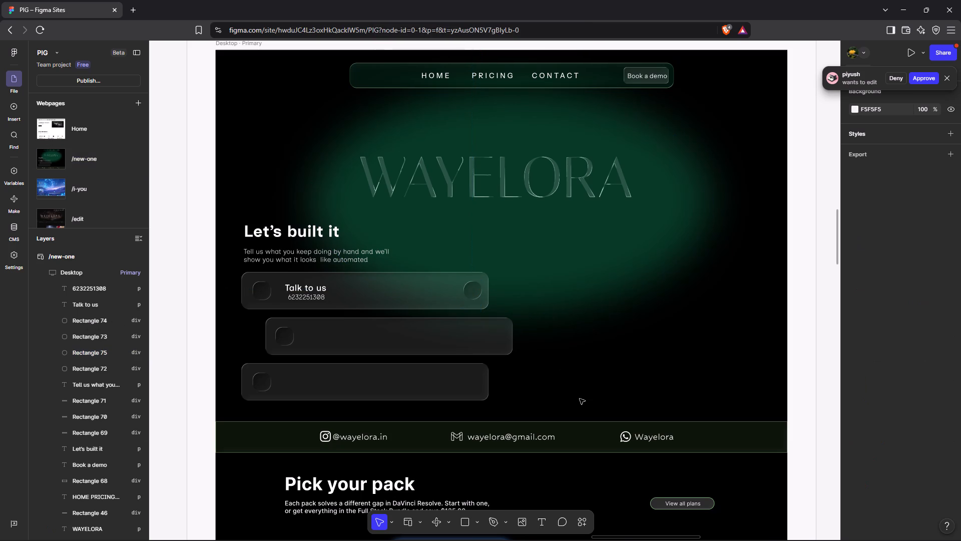
Duplicate the round glass shape and place the copy at the far end of the second box, at 611 left, 620 top.
left_click(472, 296)
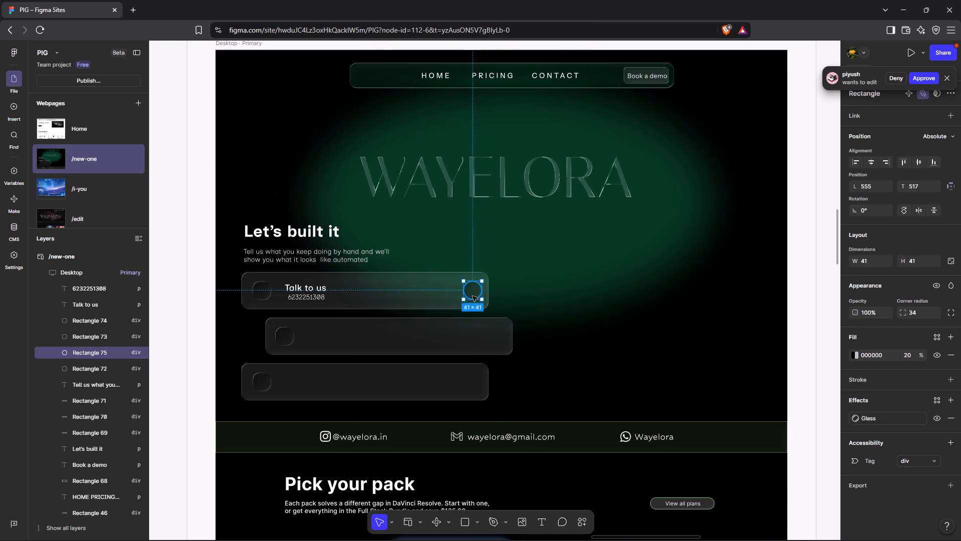
key("ctrl+d")
left_click_drag(473, 292, 490, 334)
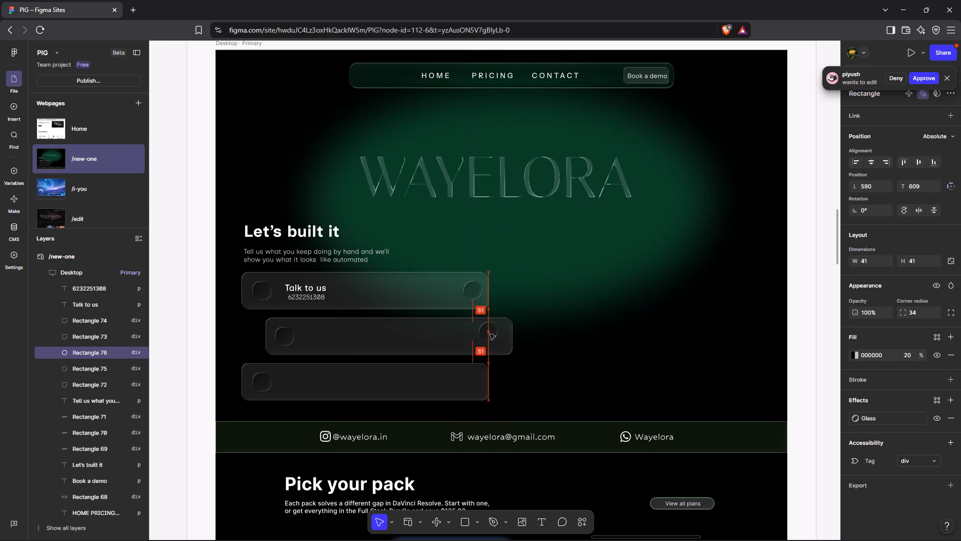
left_click_drag(490, 334, 498, 339)
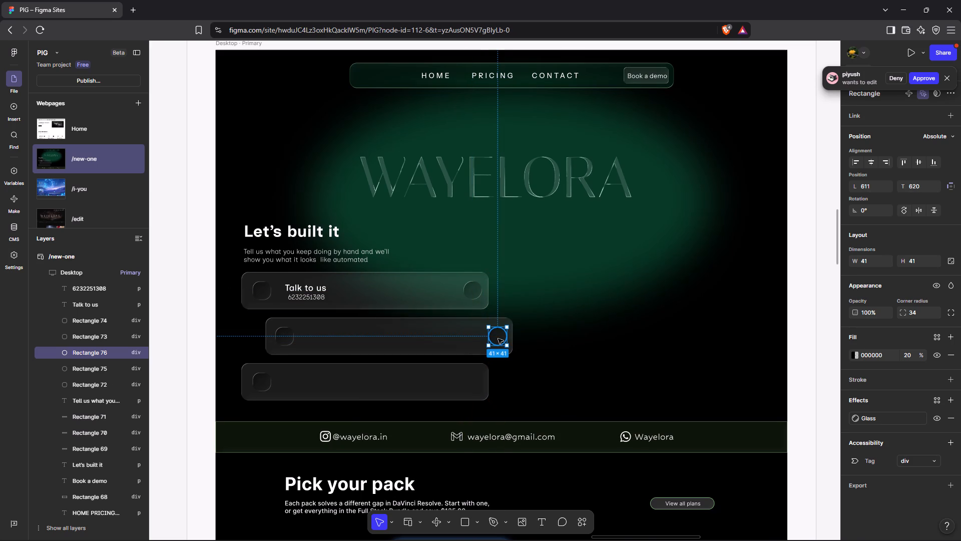
Duplicate the second box's round glass shape and place the copy at the third box's far end, at about 555 left, 723 top.
left_click(498, 339)
key("ctrl+d")
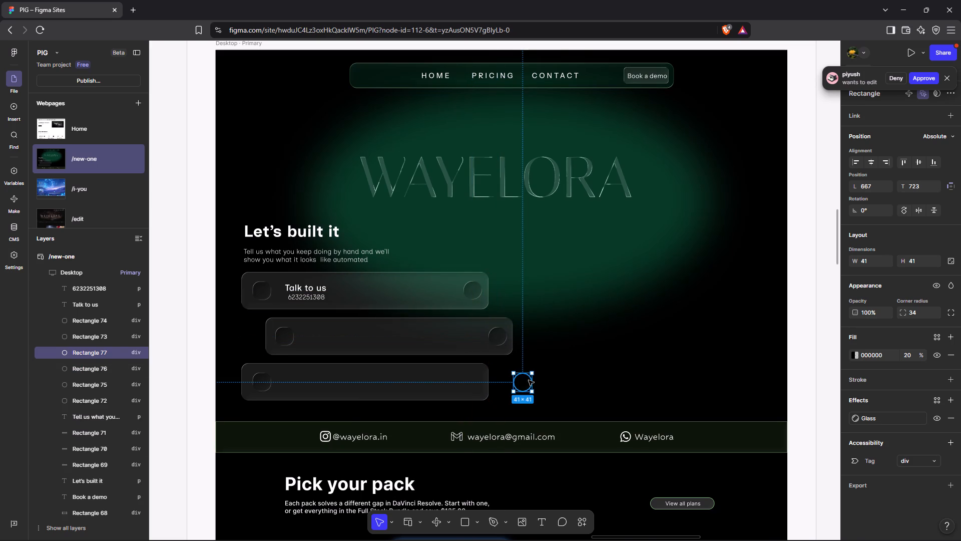
left_click_drag(525, 382, 475, 385)
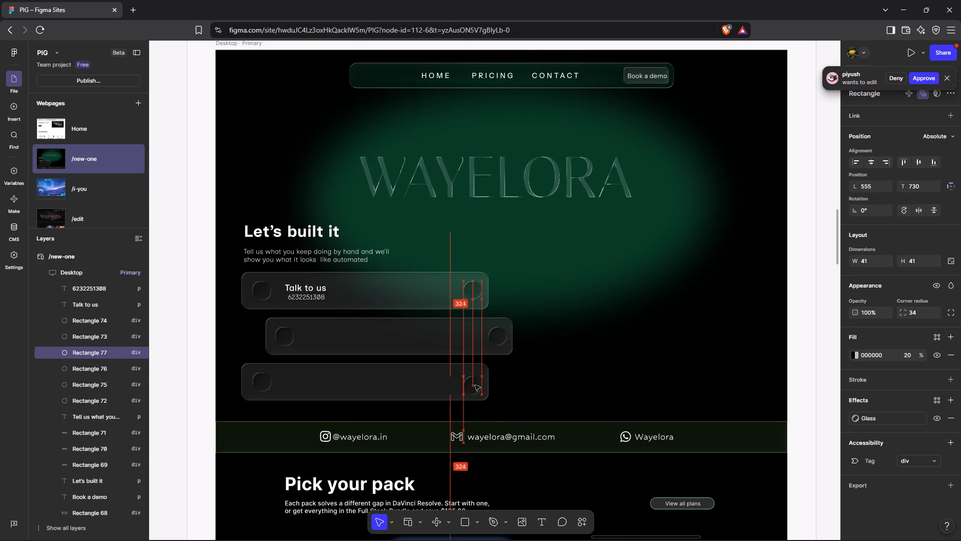
left_click_drag(475, 385, 474, 383)
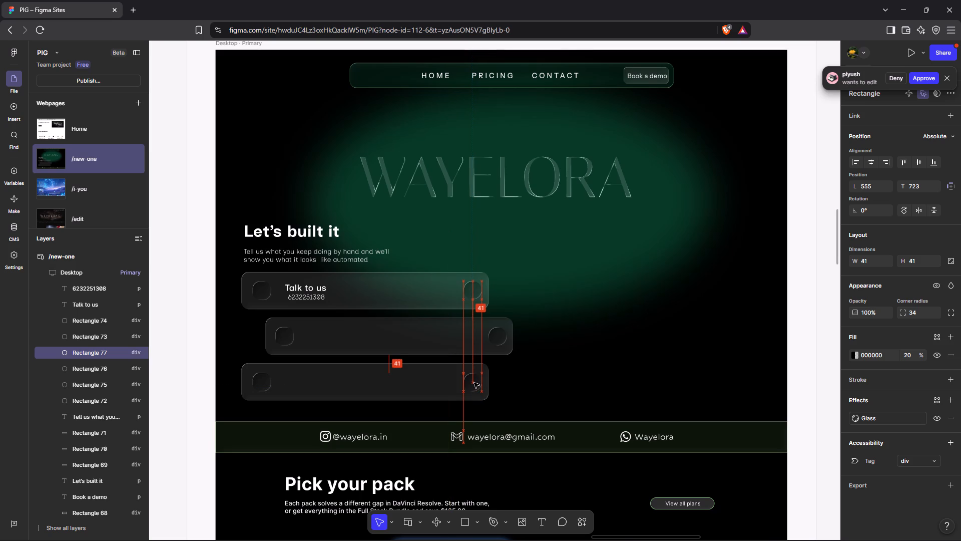
left_click_drag(474, 383, 474, 382)
left_click(575, 378)
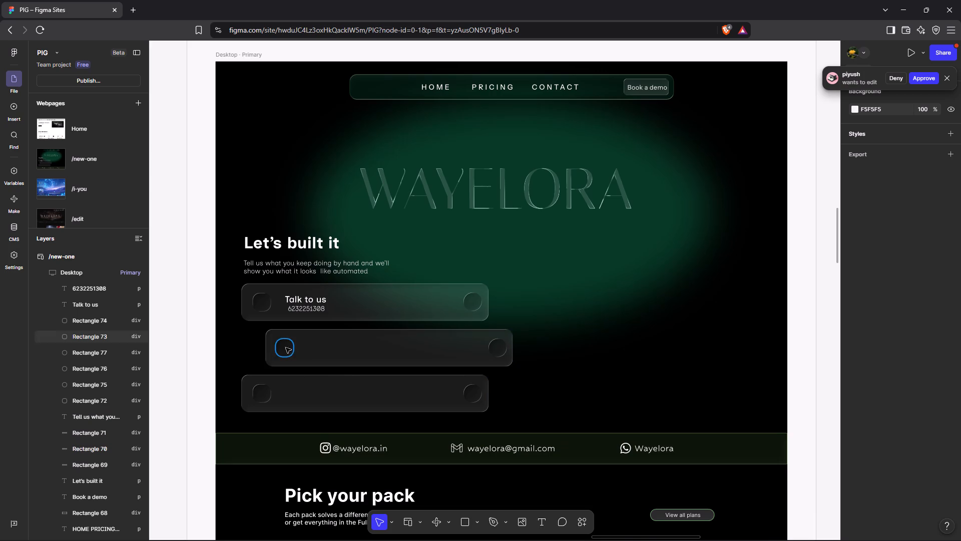
Duplicate the "Talk to us" and phone number texts together into the second box, with the heading copy at 198 left, 620 top.
left_click(306, 303)
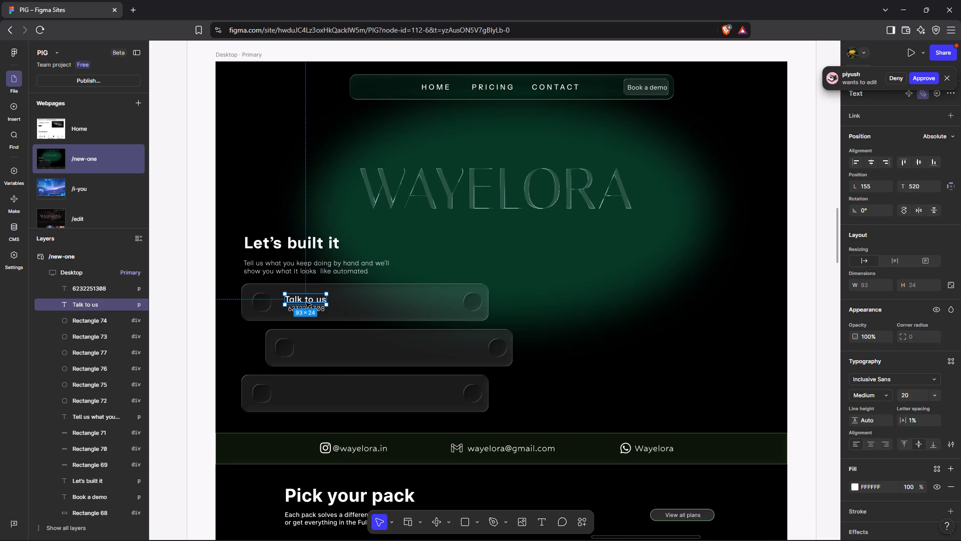
left_click(317, 310, "shift")
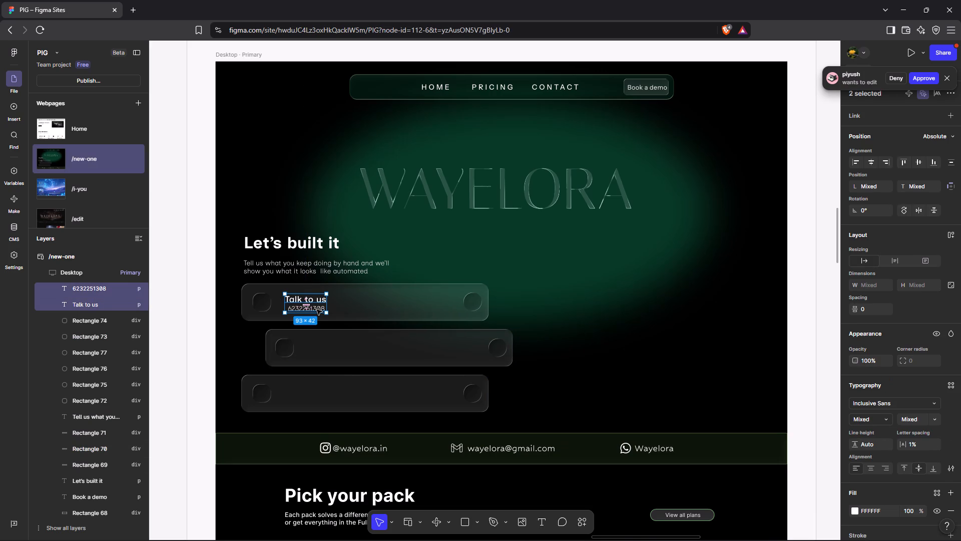
key("ctrl+d")
left_click_drag(317, 310, 332, 355)
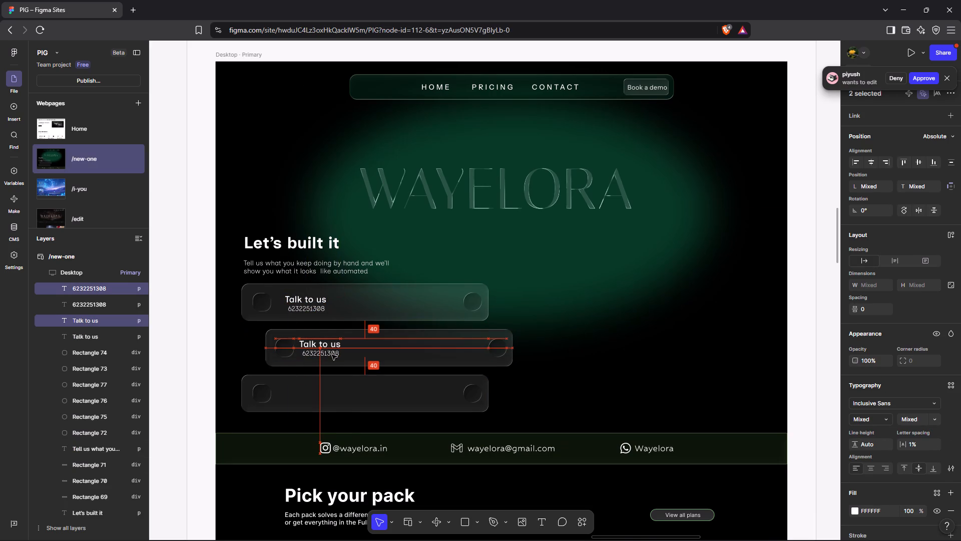
left_click_drag(332, 355, 336, 355)
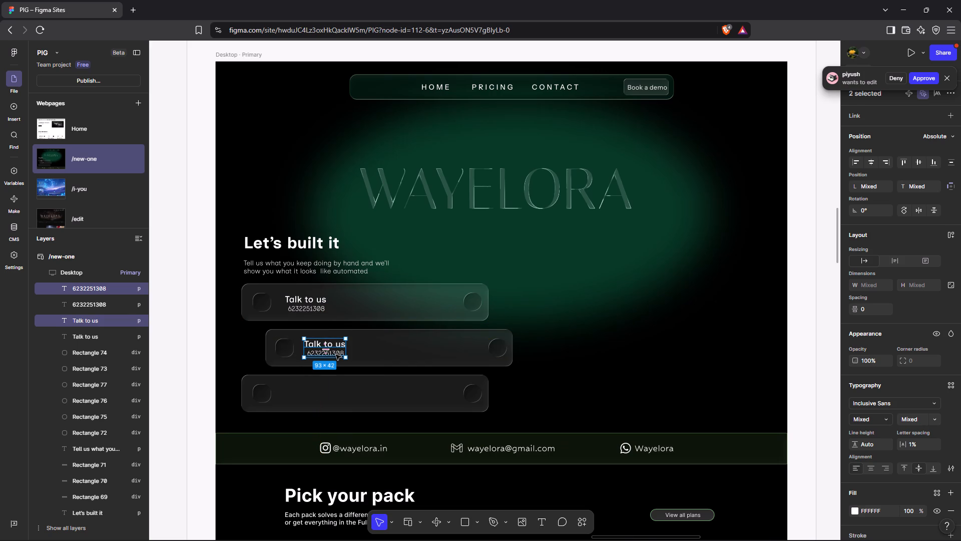
Change the second box's "Talk to us" heading to "Email the team".
left_click(357, 346)
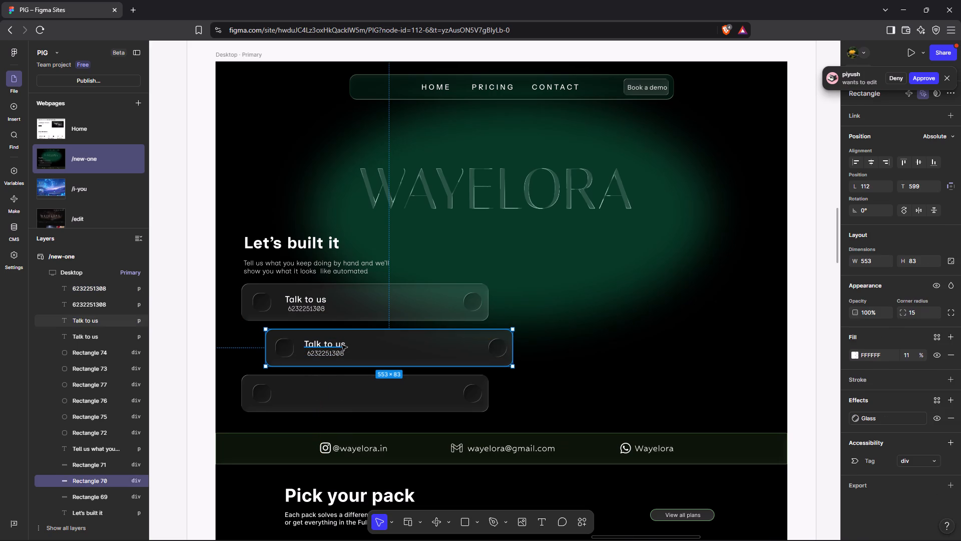
double_click(342, 345)
double_click(342, 345)
triple_click(342, 345)
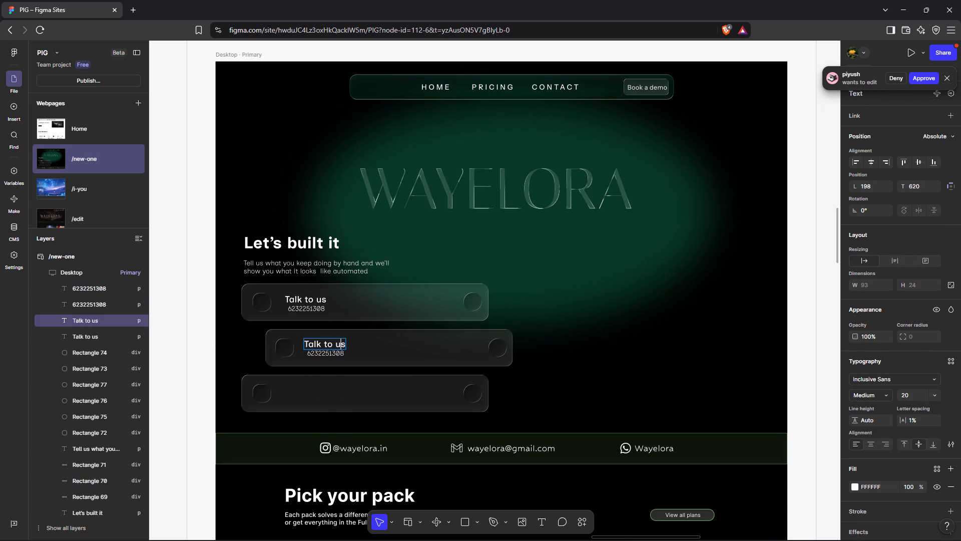
left_click(342, 345)
key("BackSpace")
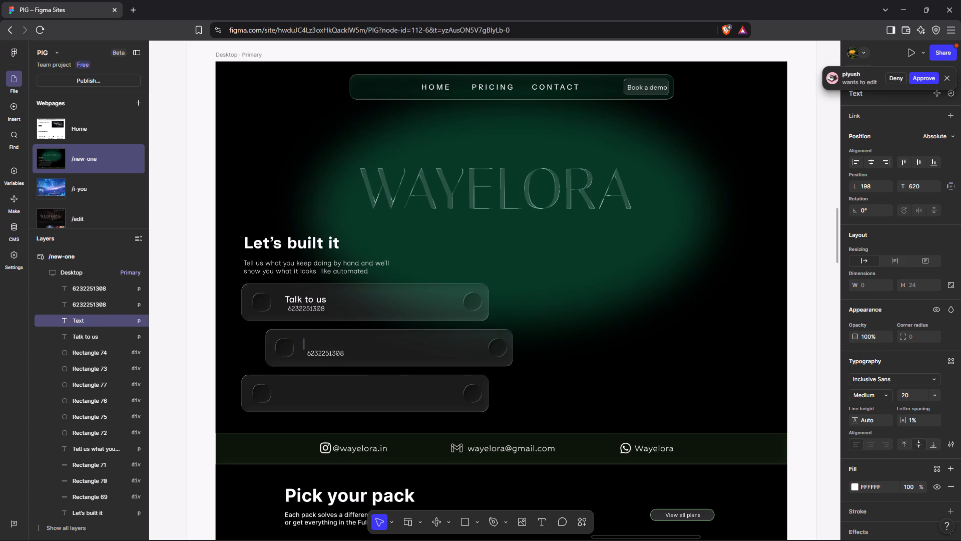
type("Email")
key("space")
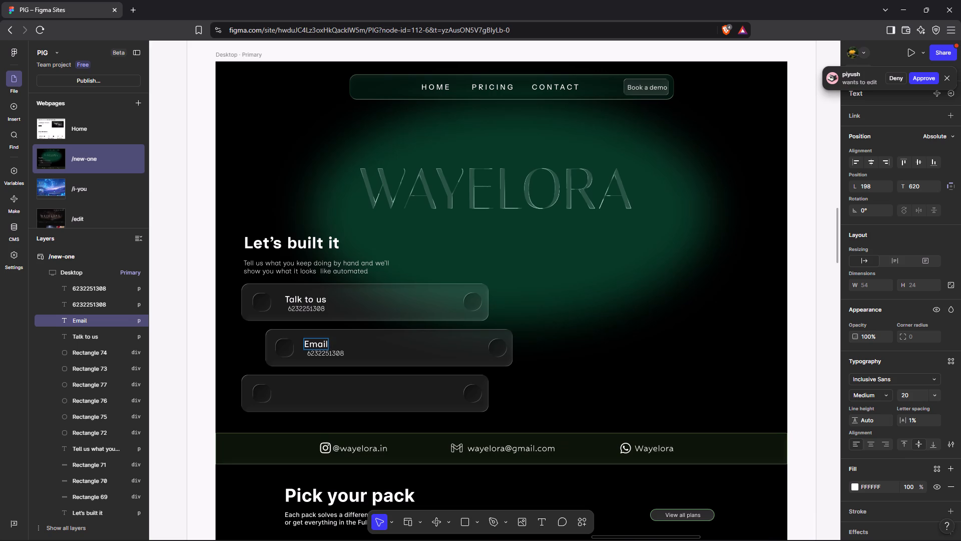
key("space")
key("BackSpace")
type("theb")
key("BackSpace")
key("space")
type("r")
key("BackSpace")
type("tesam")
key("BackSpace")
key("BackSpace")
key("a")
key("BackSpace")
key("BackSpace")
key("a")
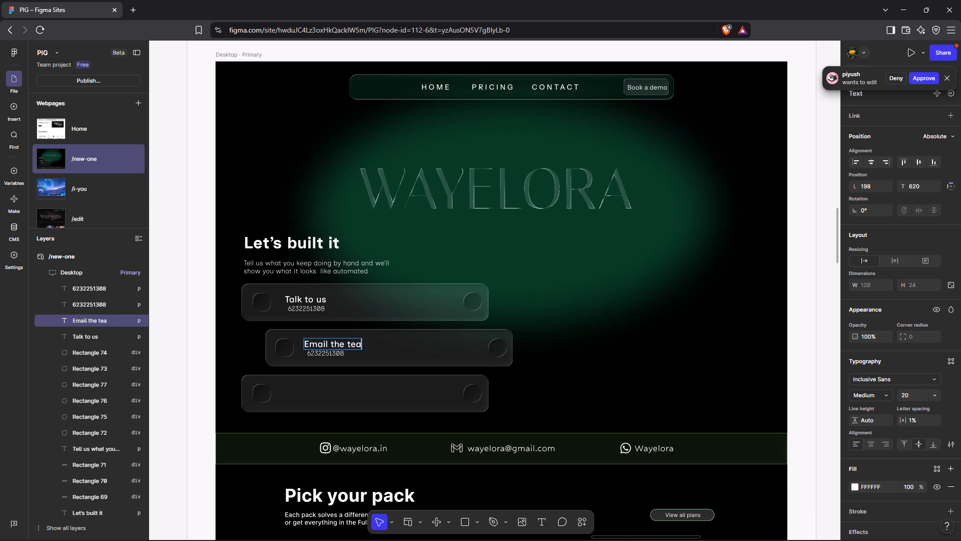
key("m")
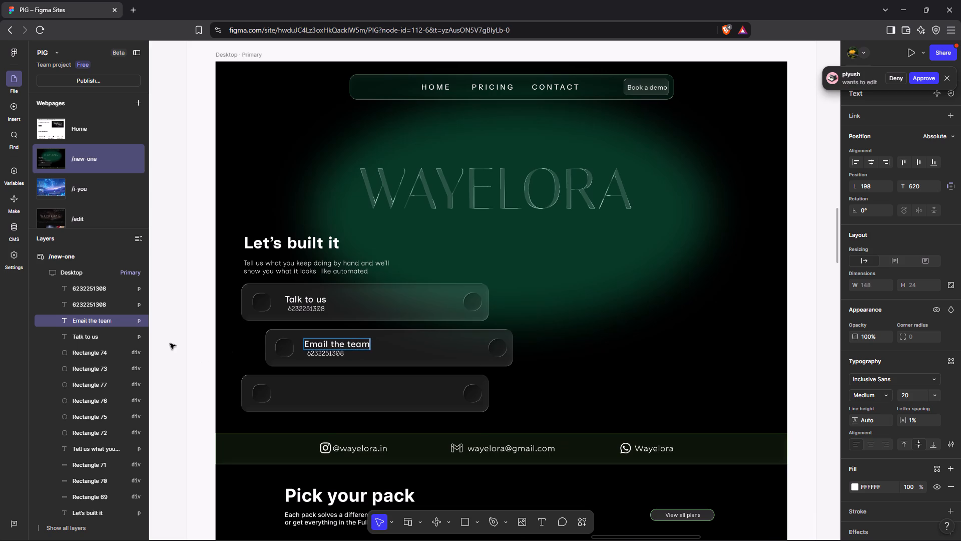
left_click(170, 344)
left_click(170, 344)
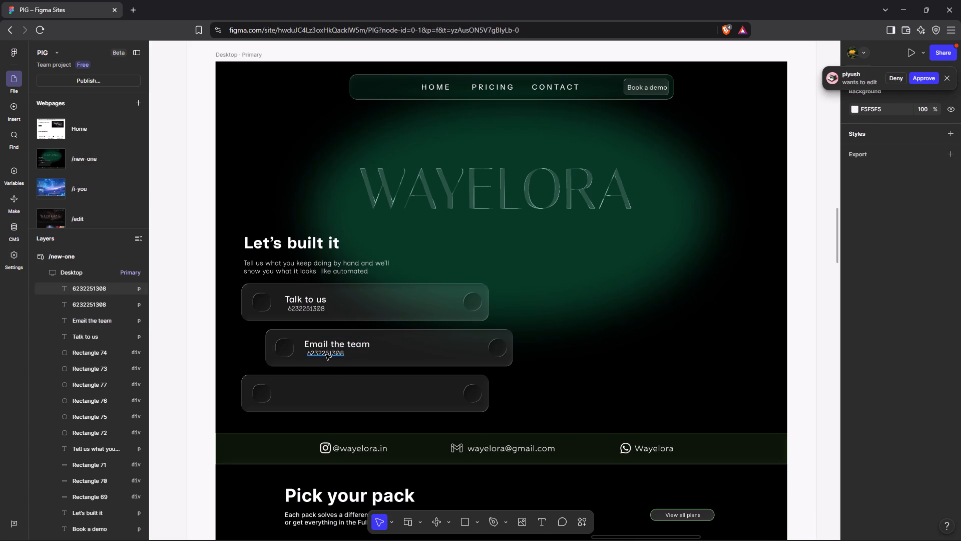
Replace the phone number under the "Email the team" heading with the @ contact handle.
left_click(326, 355)
double_click(326, 355)
key("BackSpace")
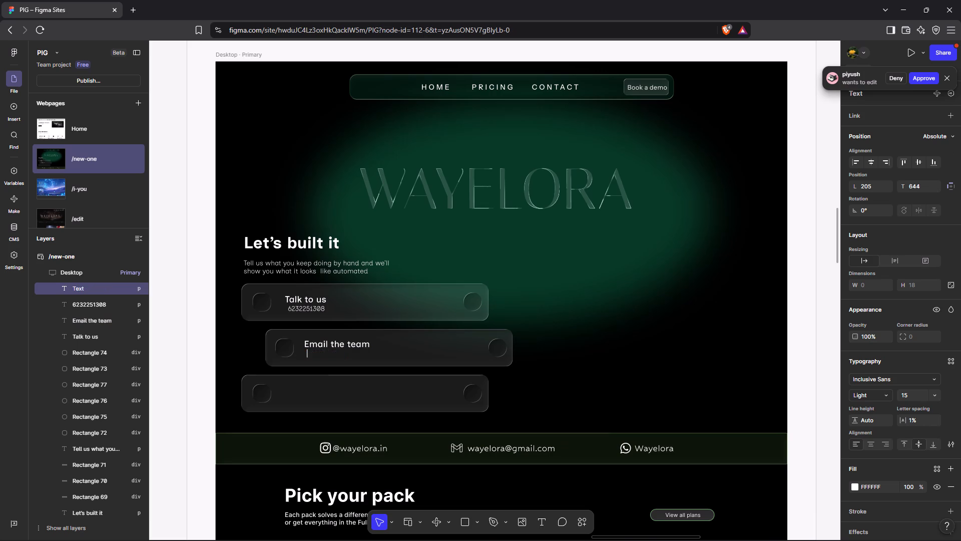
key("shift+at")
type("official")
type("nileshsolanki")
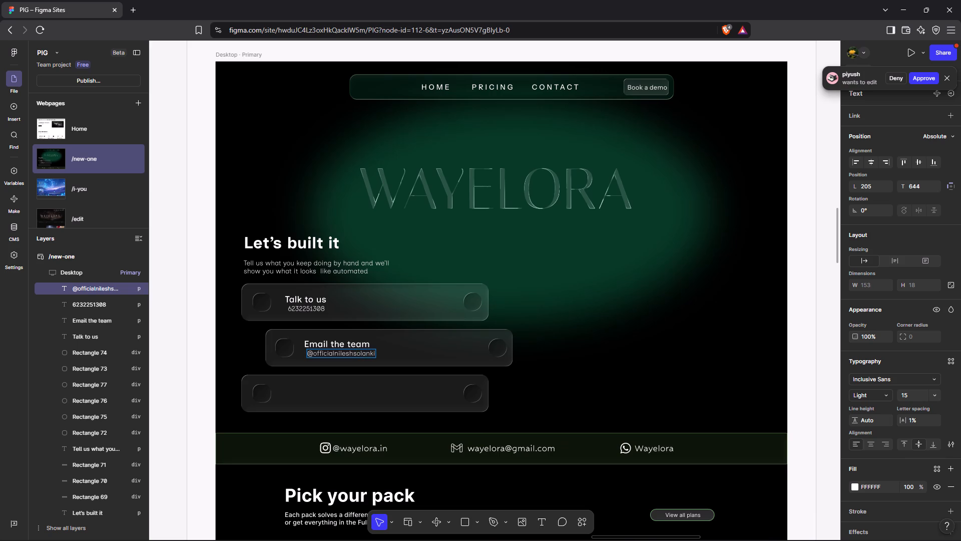
left_click(174, 338)
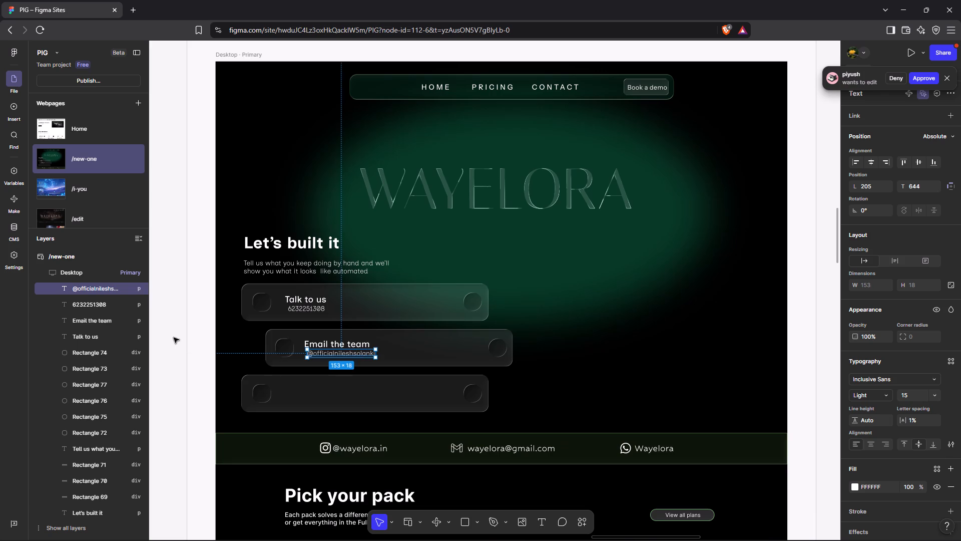
left_click(174, 338)
Duplicate the "Email the team" heading and its handle together into the third box, with the heading copy at 154 left, 722 top.
left_click(321, 347)
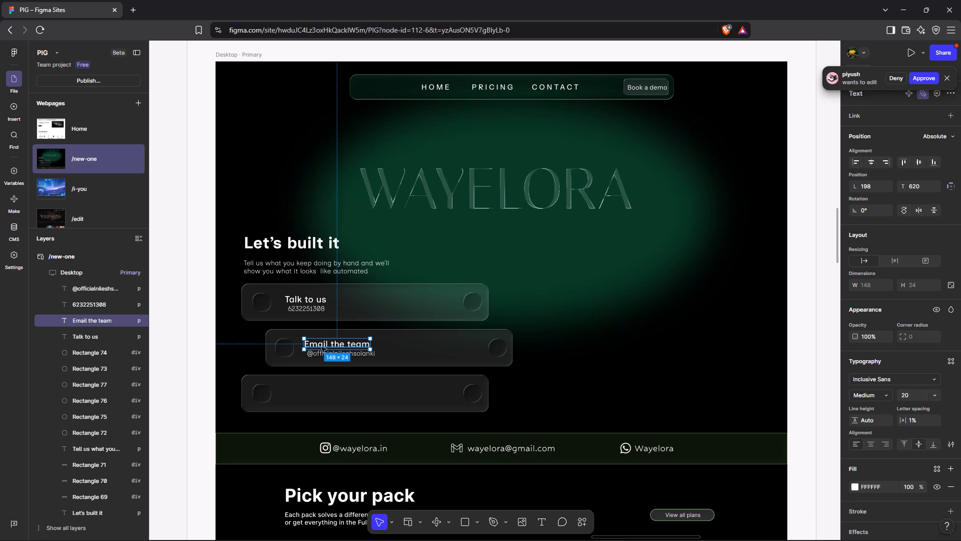
left_click(359, 355, "shift")
key("ctrl+d")
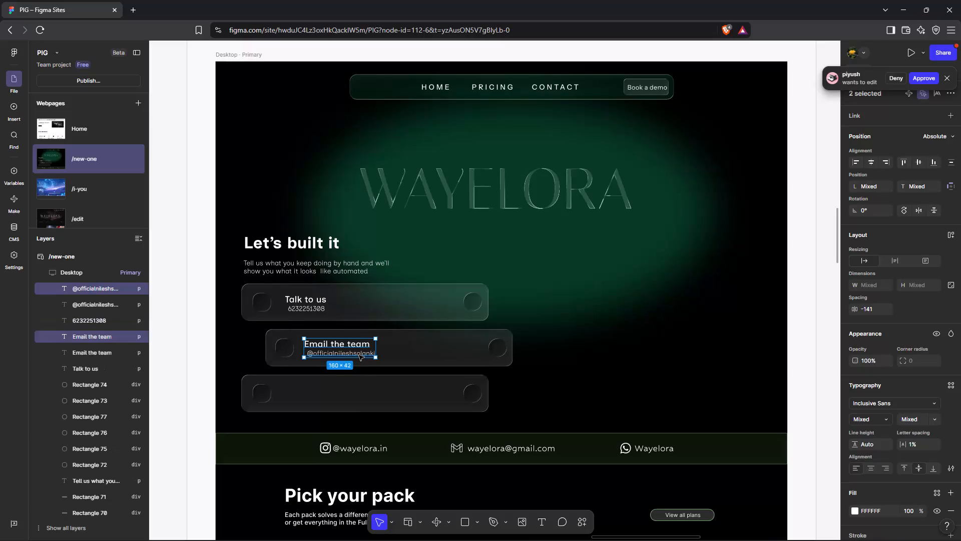
left_click_drag(354, 347, 335, 394)
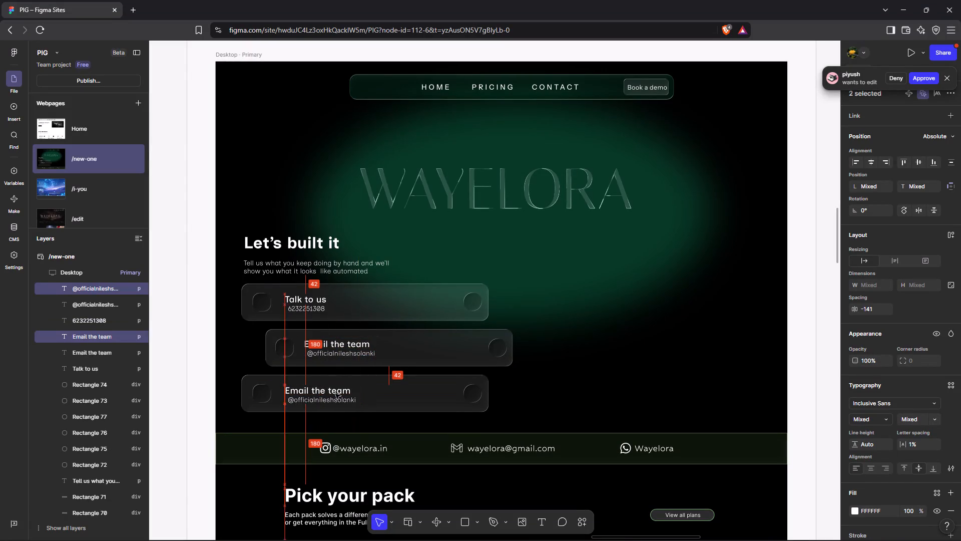
left_click_drag(335, 394, 333, 393)
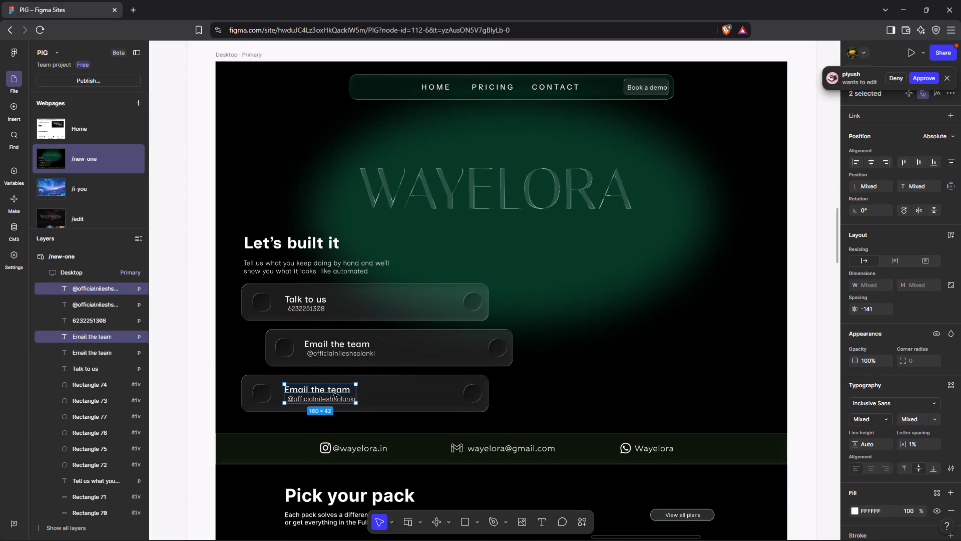
left_click(168, 345)
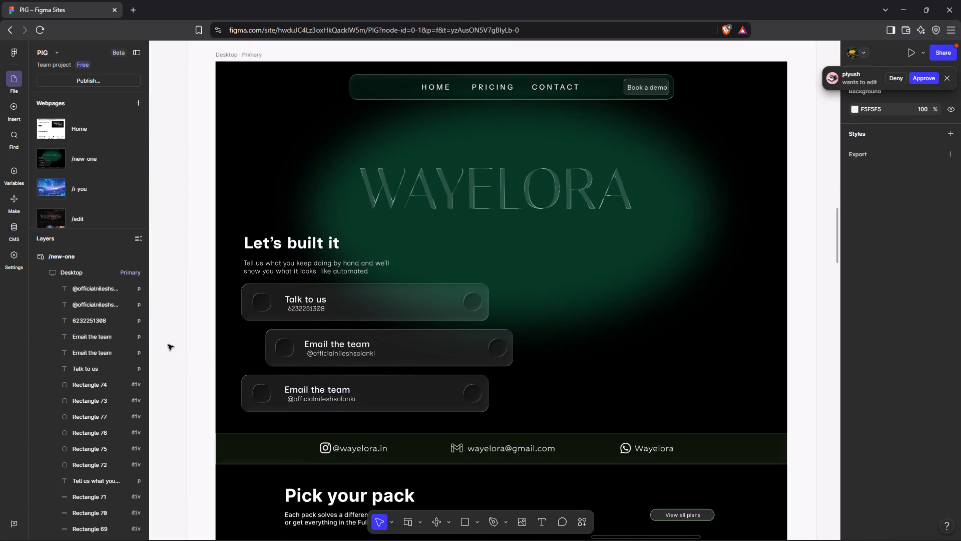
Change the third box's heading to "Find the studio".
left_click(299, 395)
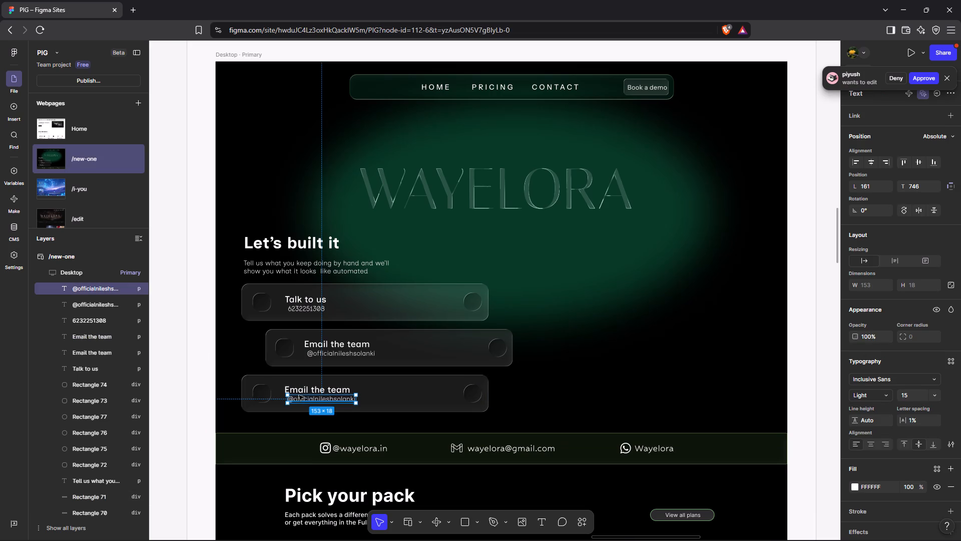
triple_click(312, 391)
key("BackSpace")
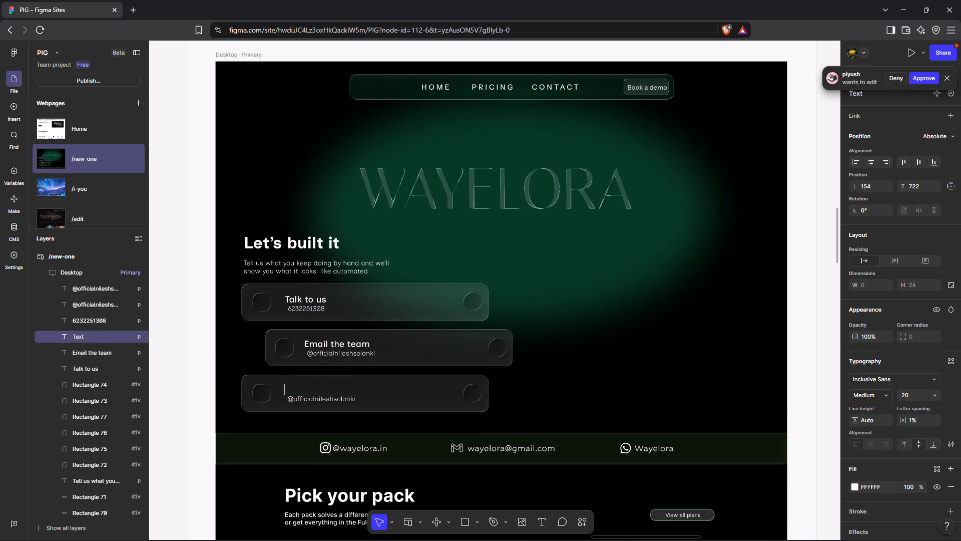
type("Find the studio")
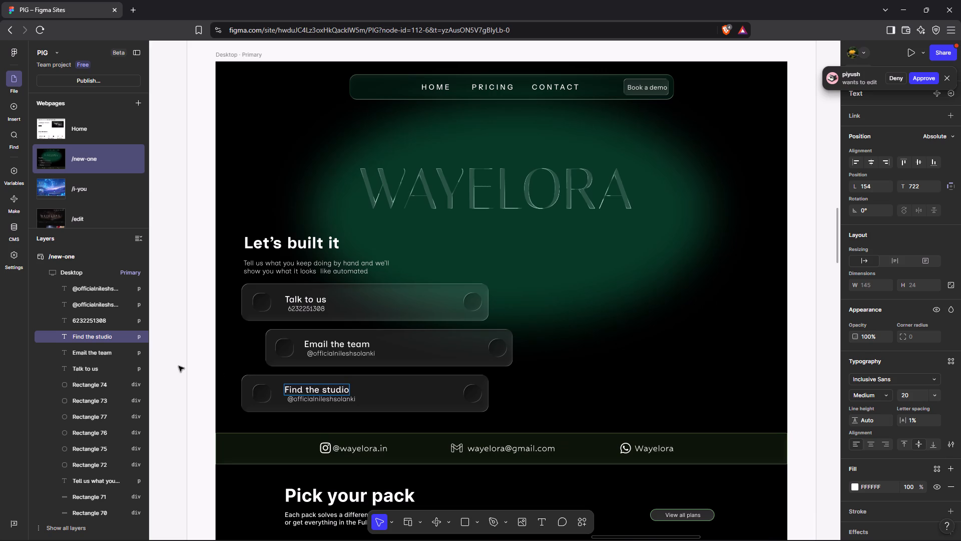
left_click(176, 366)
left_click(176, 366)
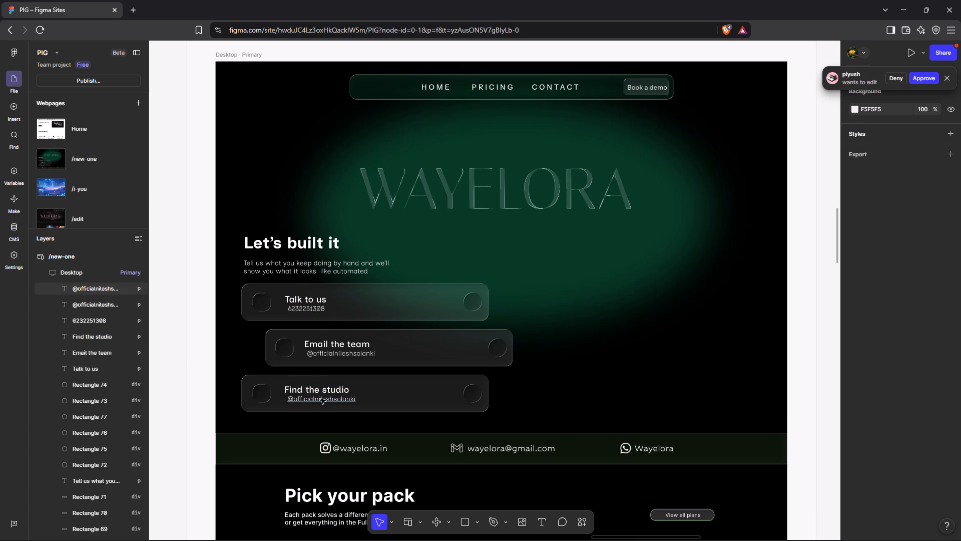
Replace the handle under the "Find the studio" heading with "Ujjain M.P".
triple_click(323, 398)
key("BackSpace")
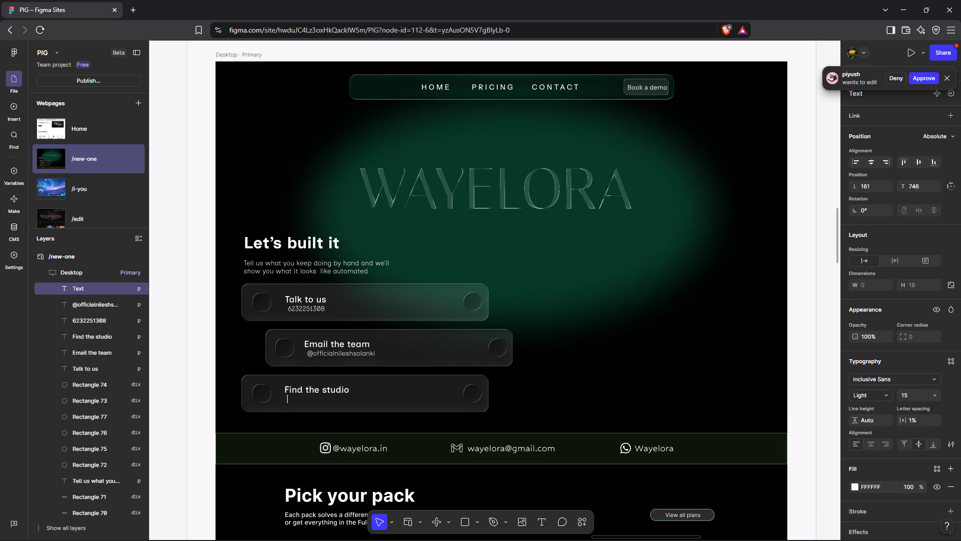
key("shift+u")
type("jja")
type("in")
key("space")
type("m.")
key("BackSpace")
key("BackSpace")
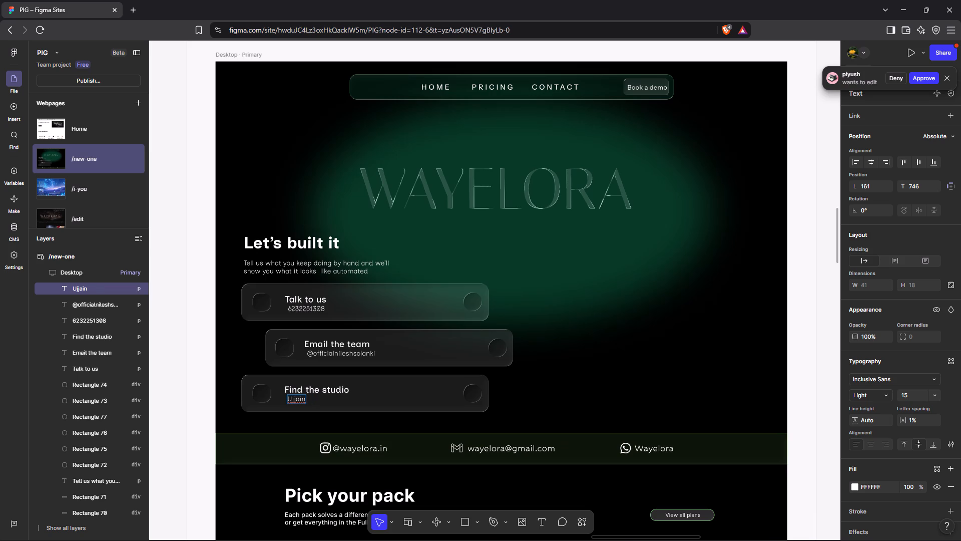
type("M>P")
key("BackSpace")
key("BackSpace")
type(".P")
left_click(170, 353)
left_click(170, 353)
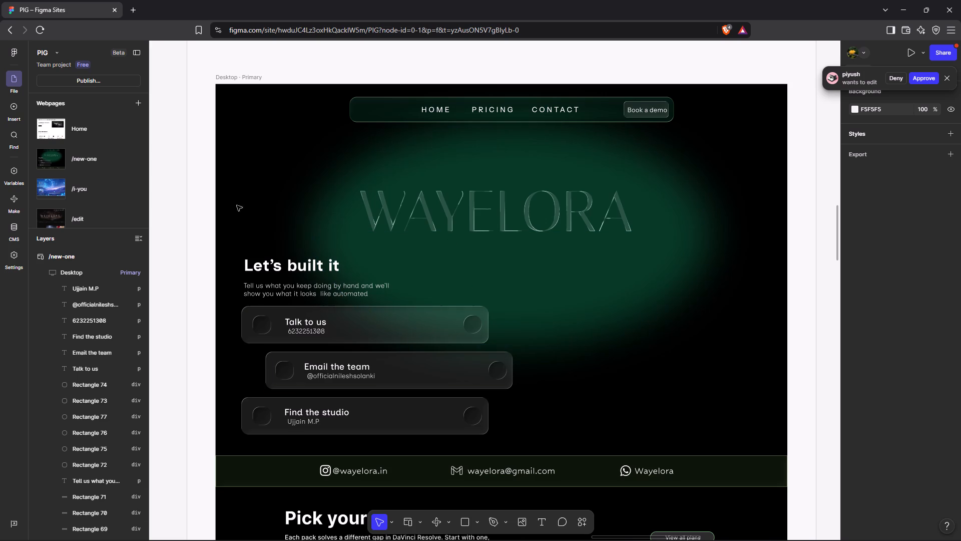
Draw a nearly horizontal line about 88 long inward from the page's left edge, level with the navigation bar.
left_click(476, 521)
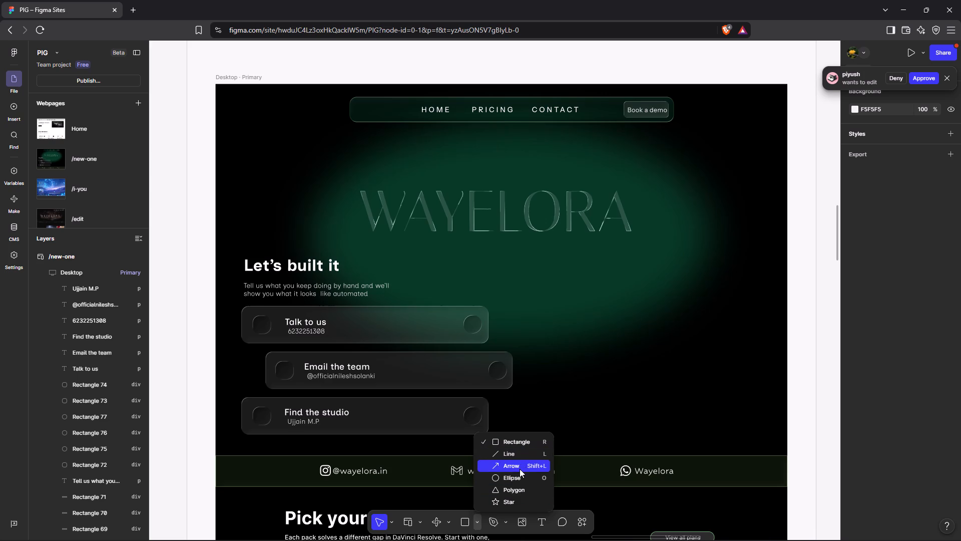
left_click(519, 452)
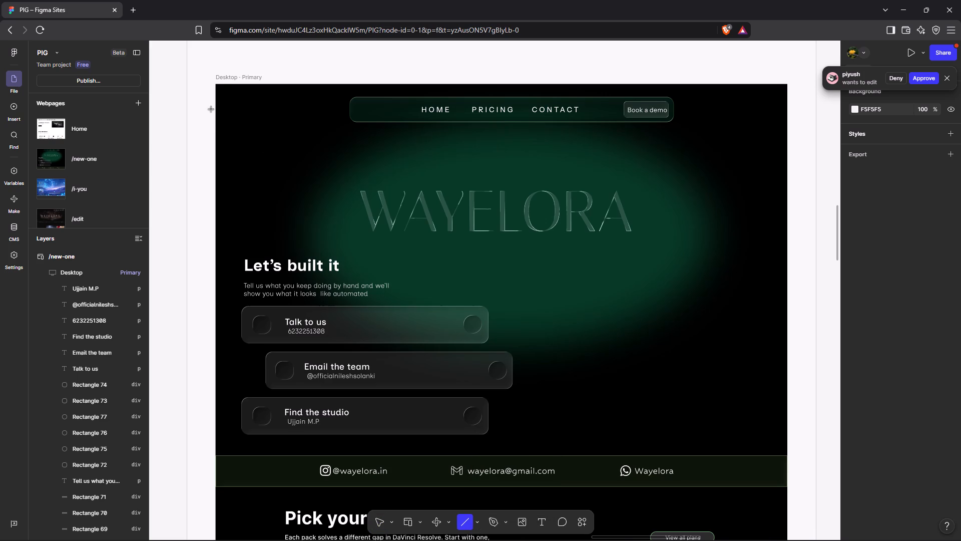
left_click_drag(215, 109, 247, 108)
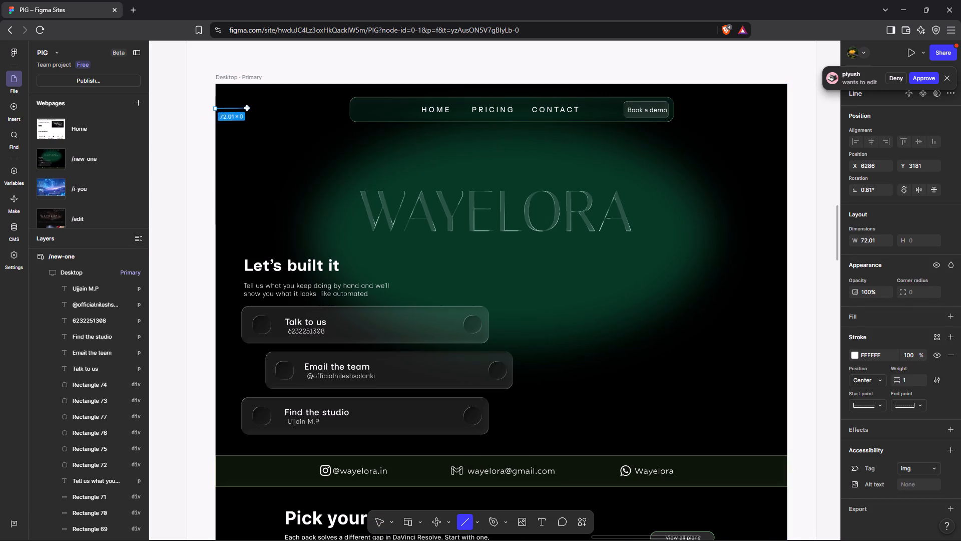
left_click_drag(247, 108, 252, 108)
left_click_drag(252, 108, 254, 108)
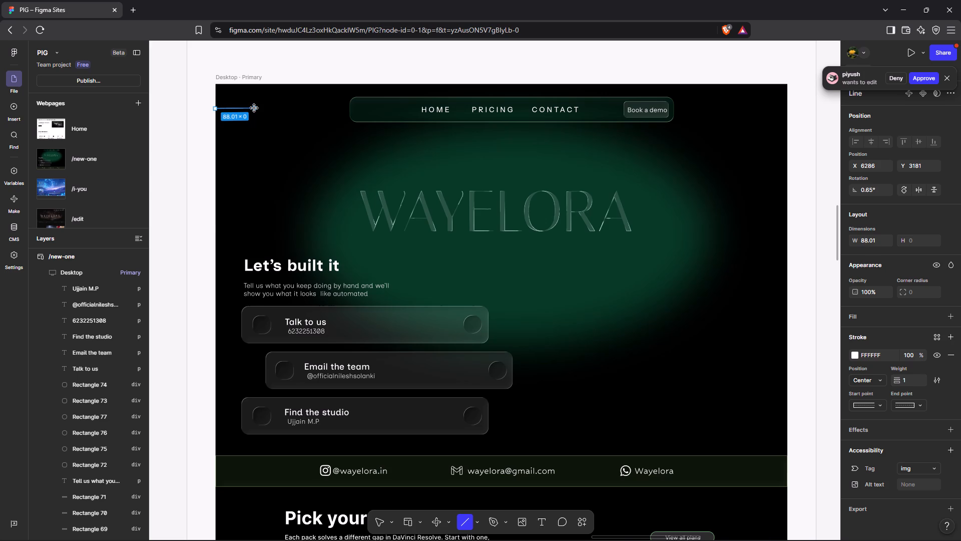
Extend the line's inner end diagonally down toward the WAYELORA title, to about 351 long at about -21.6°.
left_click(267, 137)
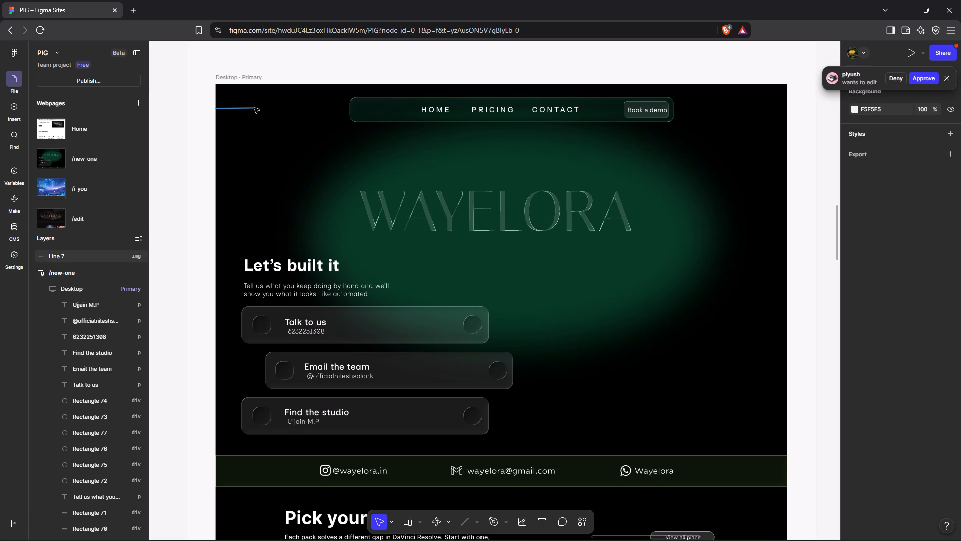
left_click(254, 108)
left_click_drag(254, 108, 294, 146)
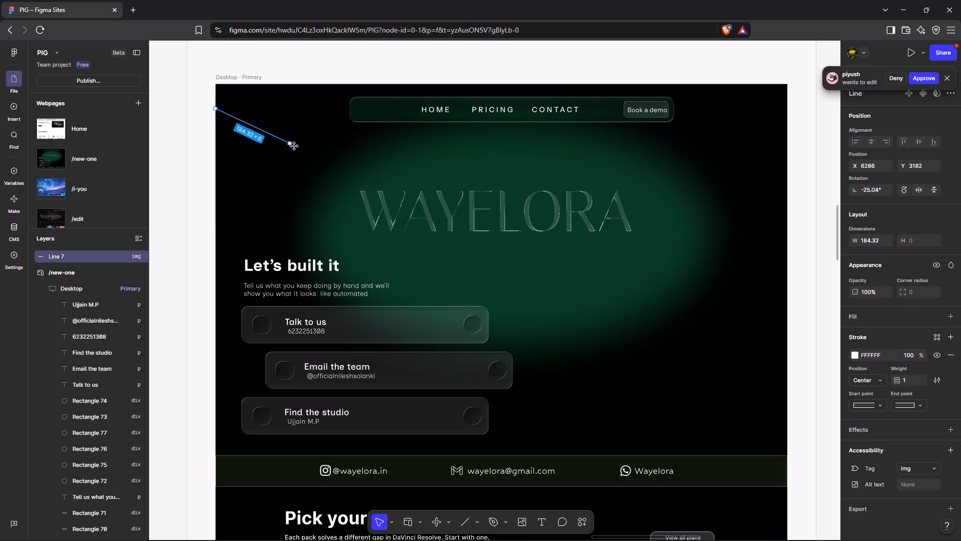
left_click_drag(294, 146, 356, 151)
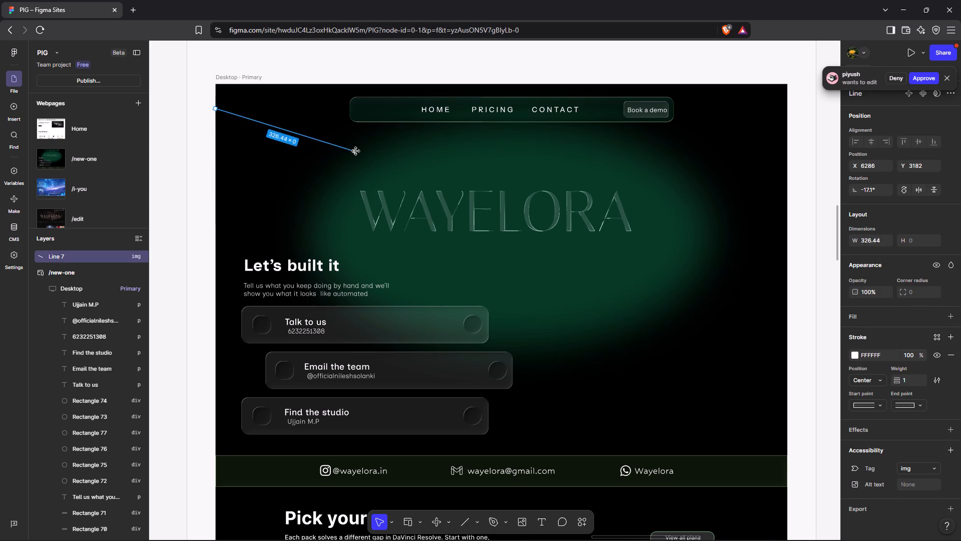
left_click_drag(356, 151, 361, 166)
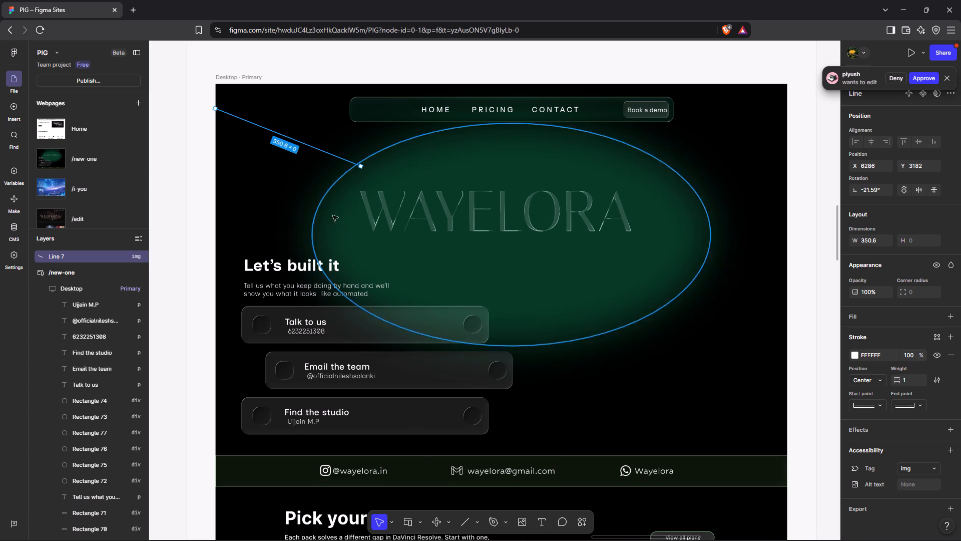
Bend the line into an S-curve with horizontal handles, the upper at about X 6446.5, Y 3181.5 and the lower at X 6447.5, Y 3310.5.
triple_click(316, 149)
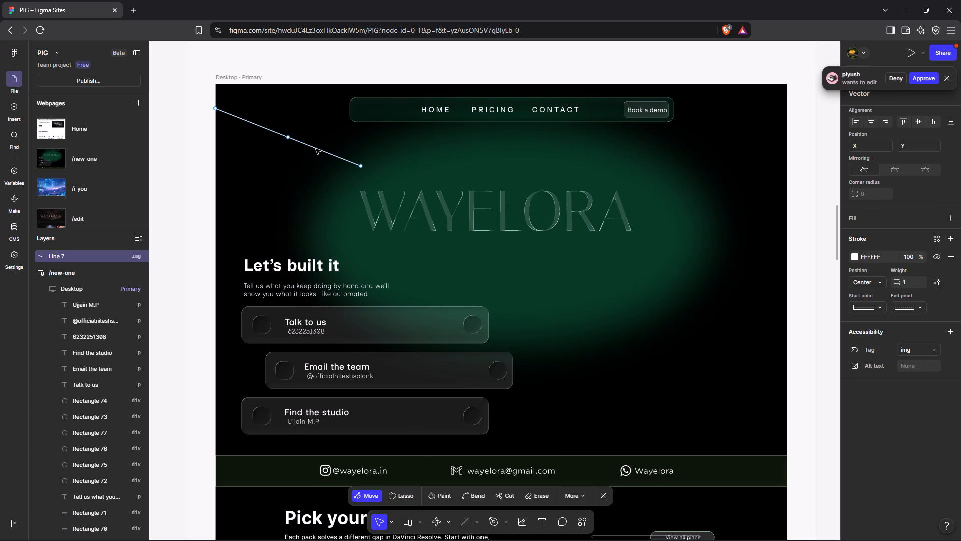
left_click(483, 497)
left_click(258, 124)
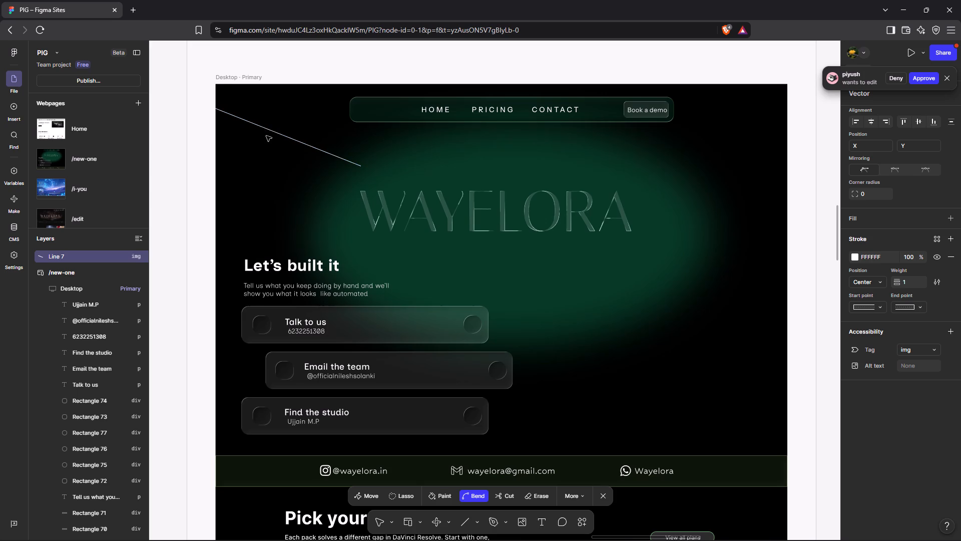
left_click(261, 126)
left_click(261, 126)
left_click_drag(274, 131, 286, 105)
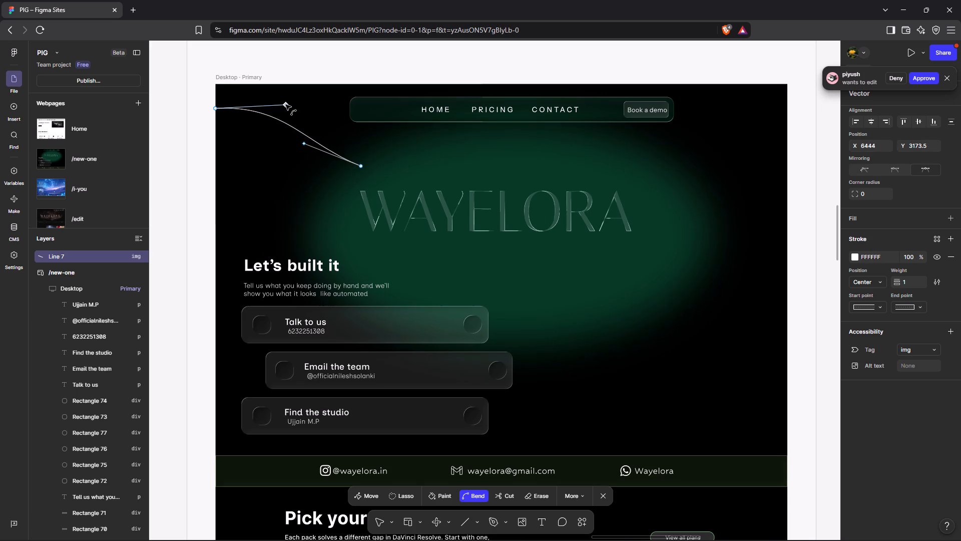
left_click_drag(286, 105, 287, 107)
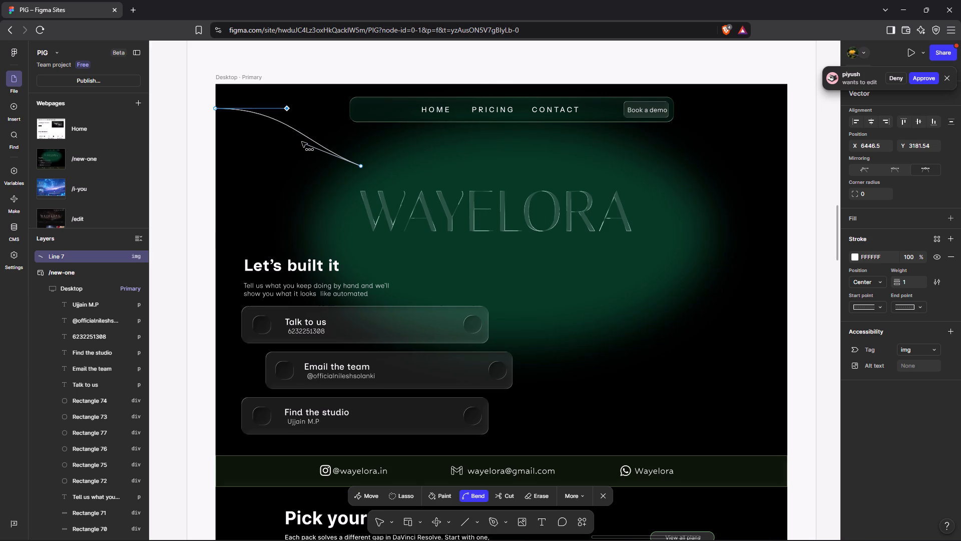
left_click_drag(304, 145, 293, 159)
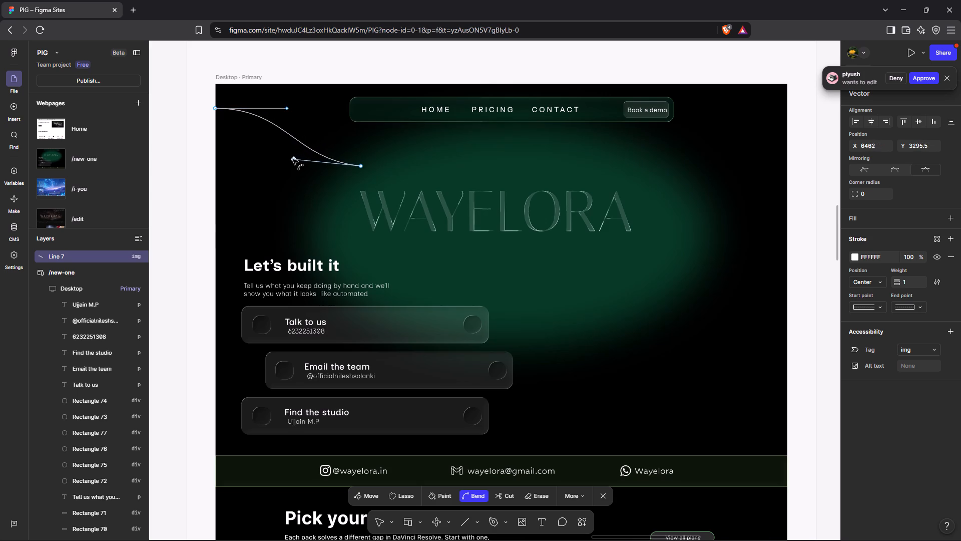
left_click_drag(293, 159, 287, 167)
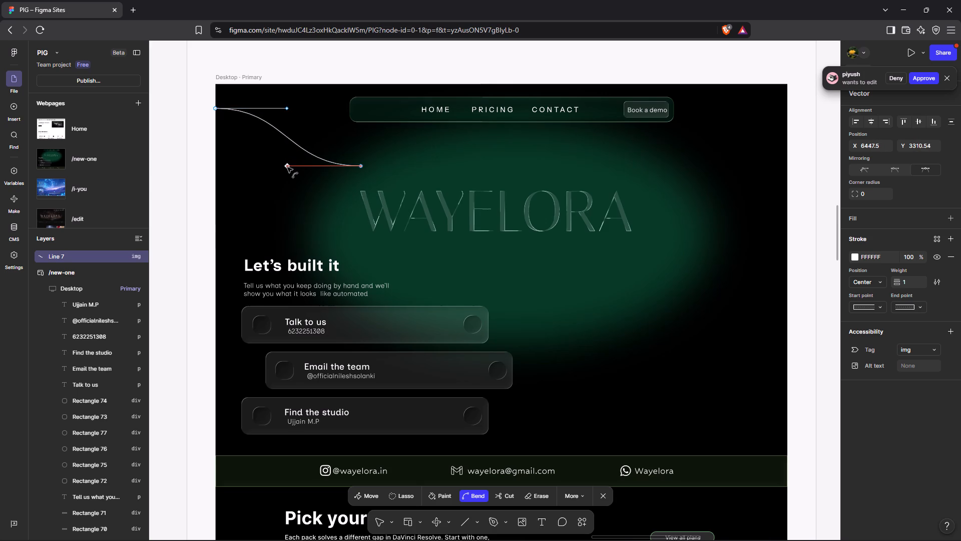
left_click_drag(287, 167, 287, 166)
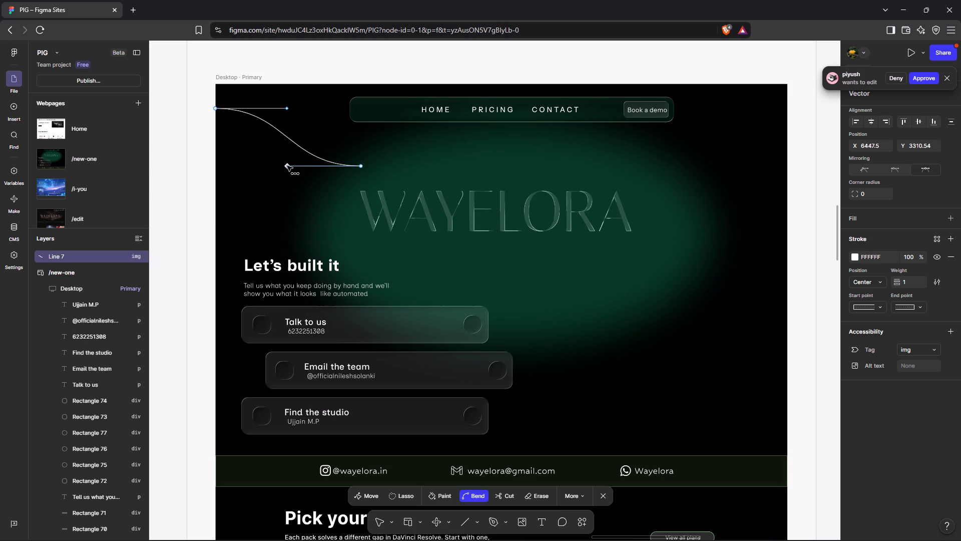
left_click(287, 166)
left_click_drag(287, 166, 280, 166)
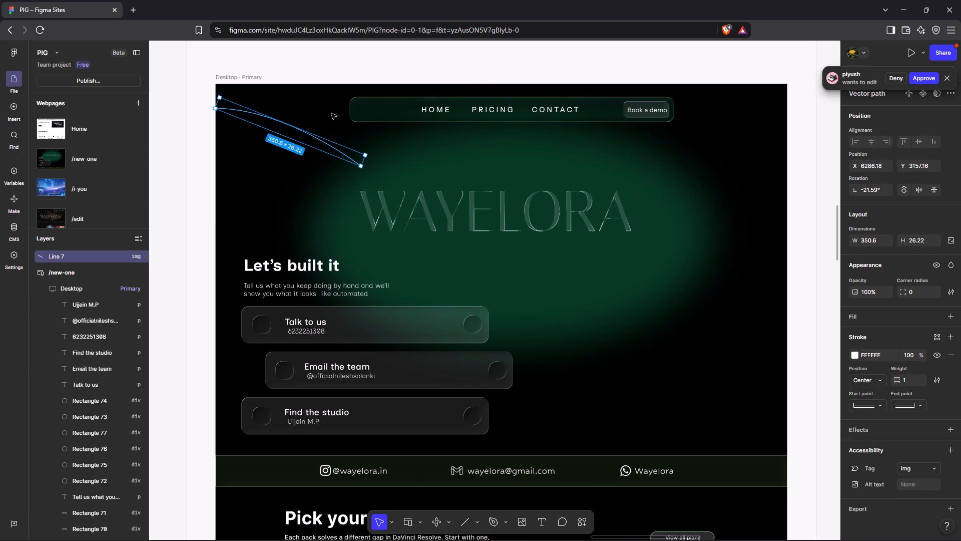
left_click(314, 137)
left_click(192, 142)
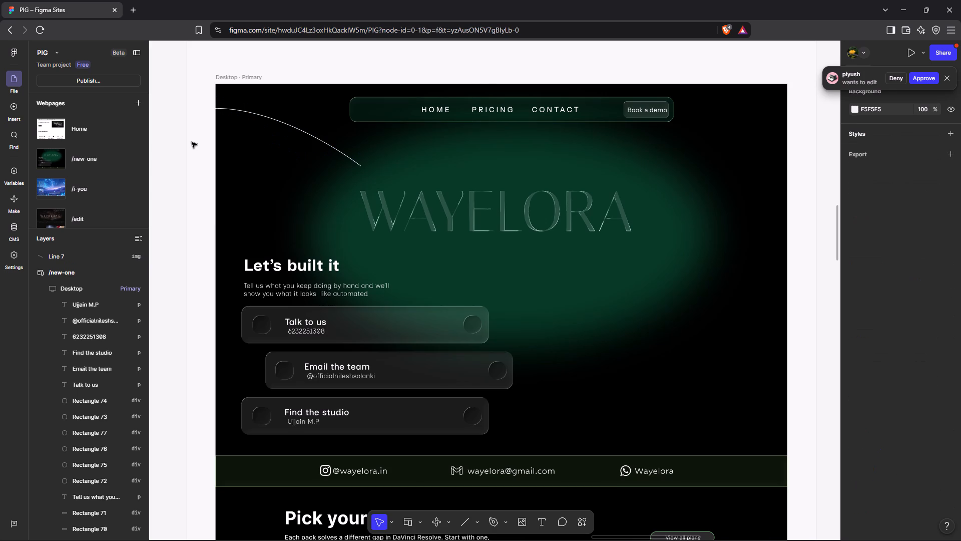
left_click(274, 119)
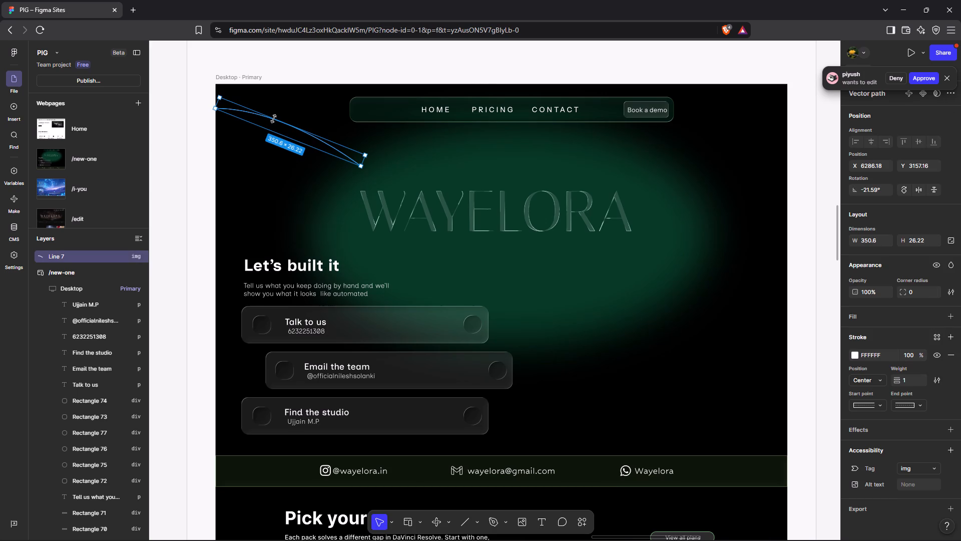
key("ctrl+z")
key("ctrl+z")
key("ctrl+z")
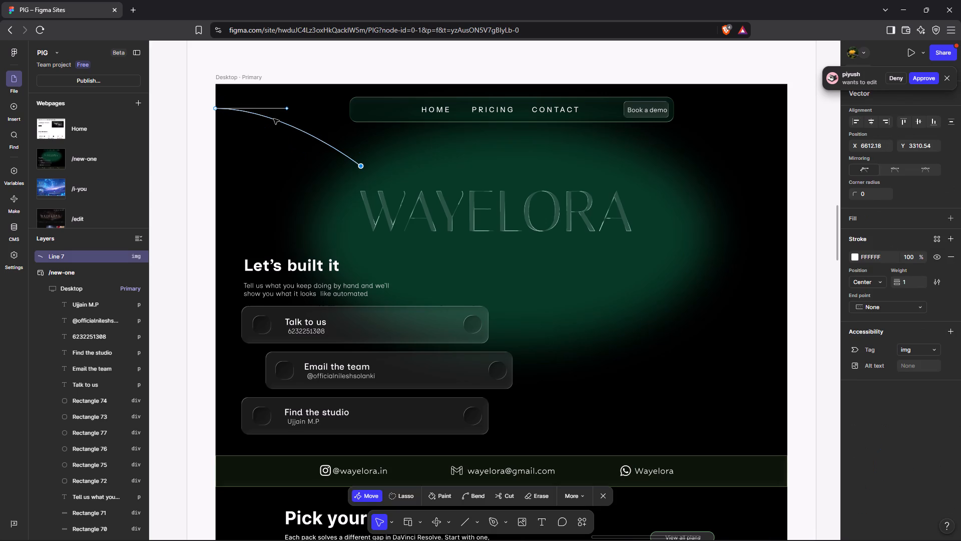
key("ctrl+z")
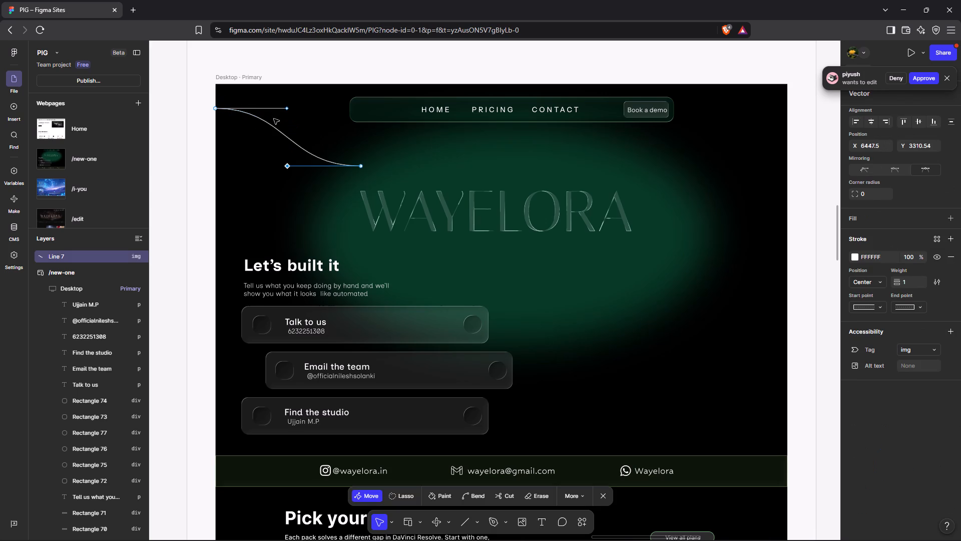
Lengthen the curve's lower handle horizontally toward the page's left edge, to about X 6316.5, Y 3310.5.
left_click_drag(274, 119, 281, 148)
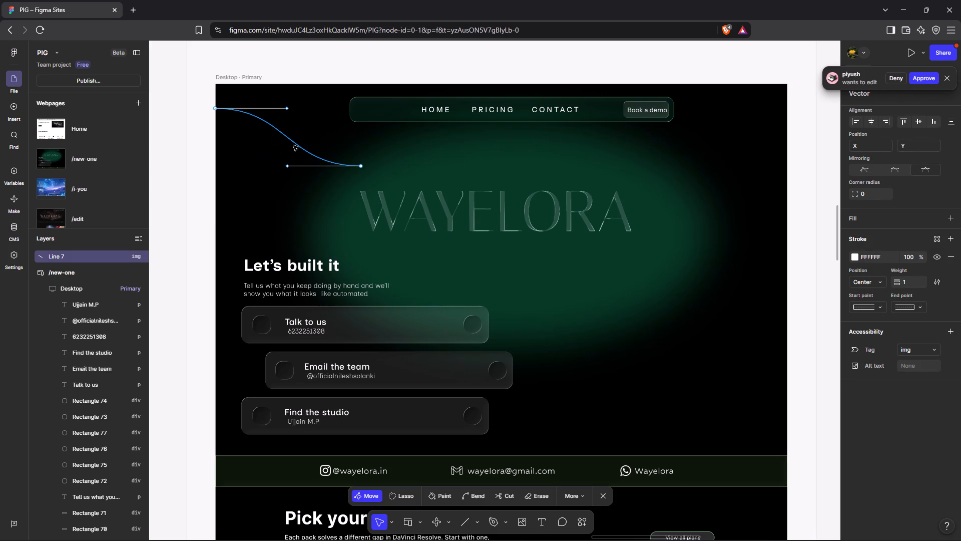
left_click_drag(286, 167, 254, 167)
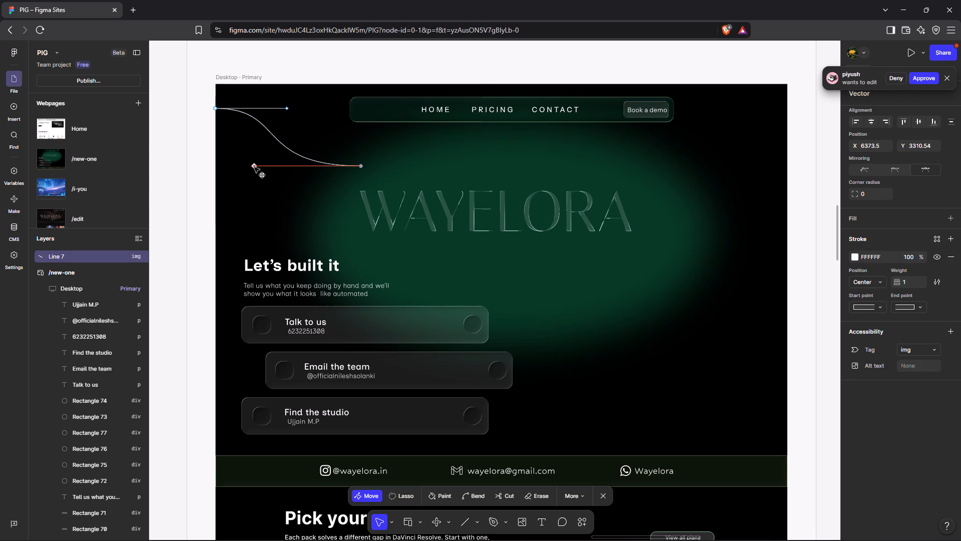
left_click_drag(254, 167, 229, 168)
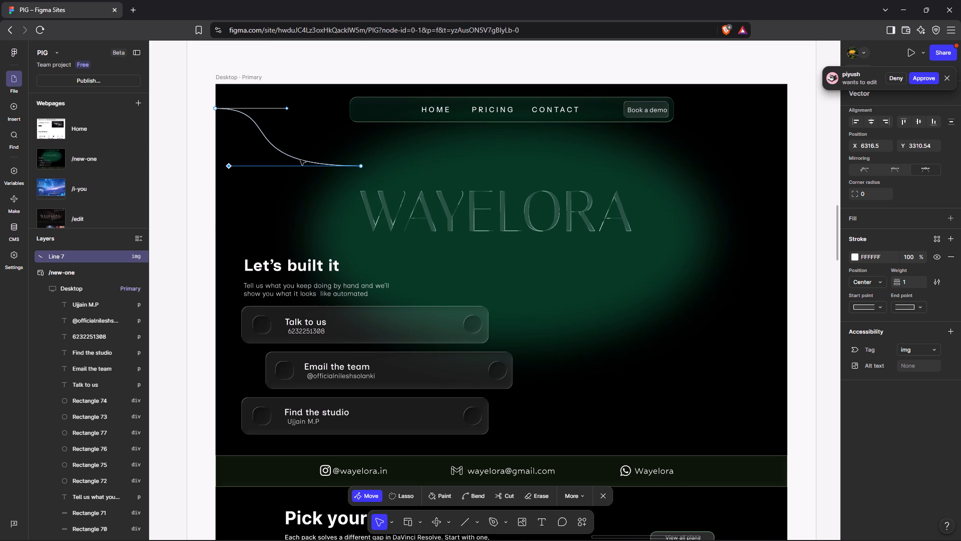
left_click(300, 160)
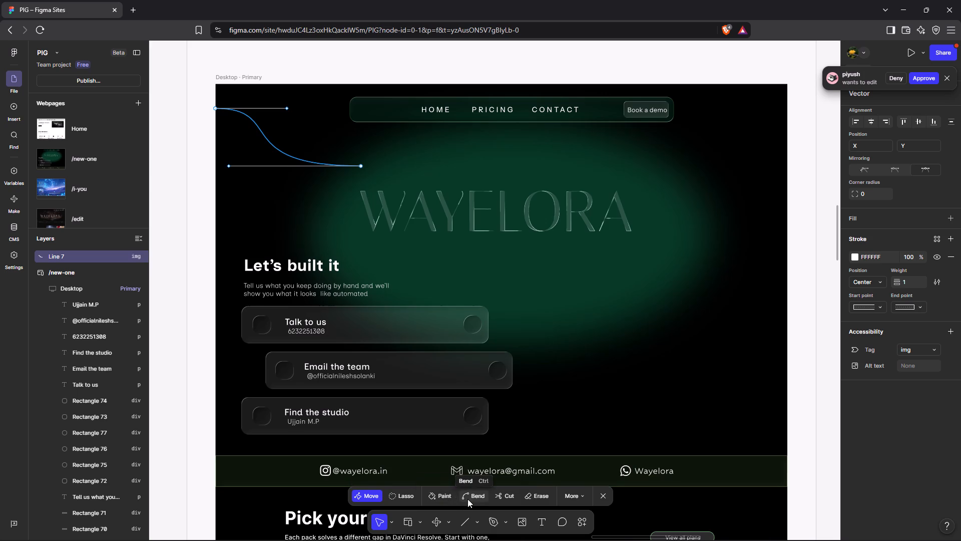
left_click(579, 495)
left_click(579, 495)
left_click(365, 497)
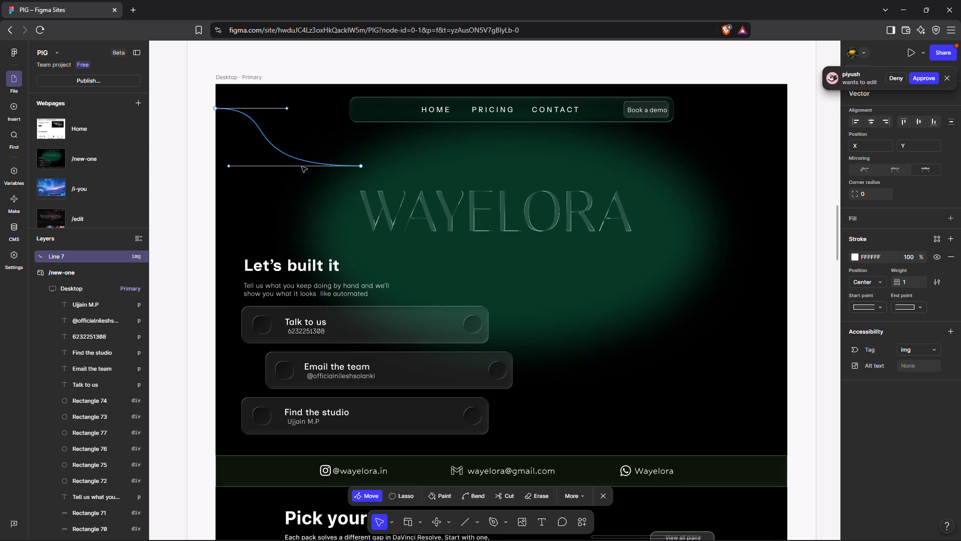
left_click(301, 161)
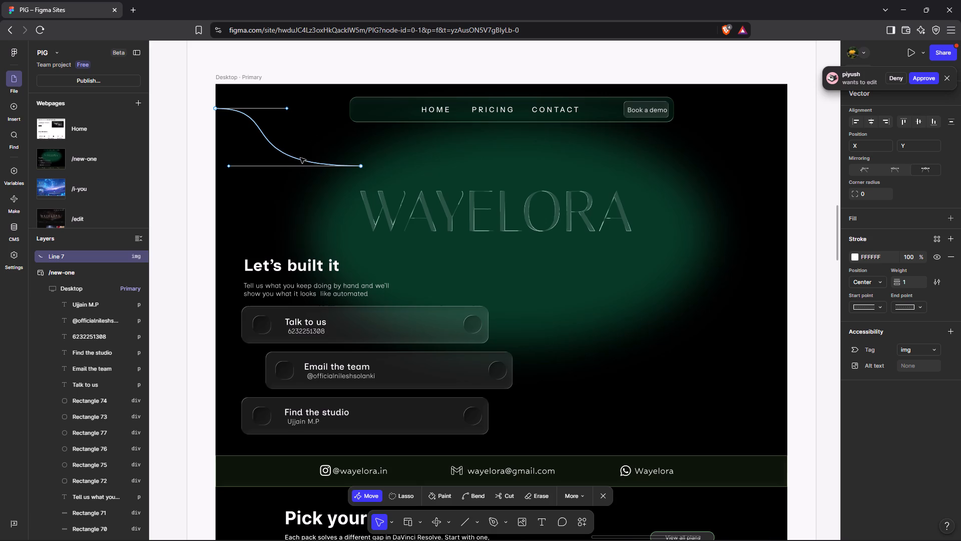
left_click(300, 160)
Raise the curve's lower endpoint slightly above the WAYELORA title, keeping its horizontal handle, and deselect it.
left_click_drag(362, 167, 368, 167)
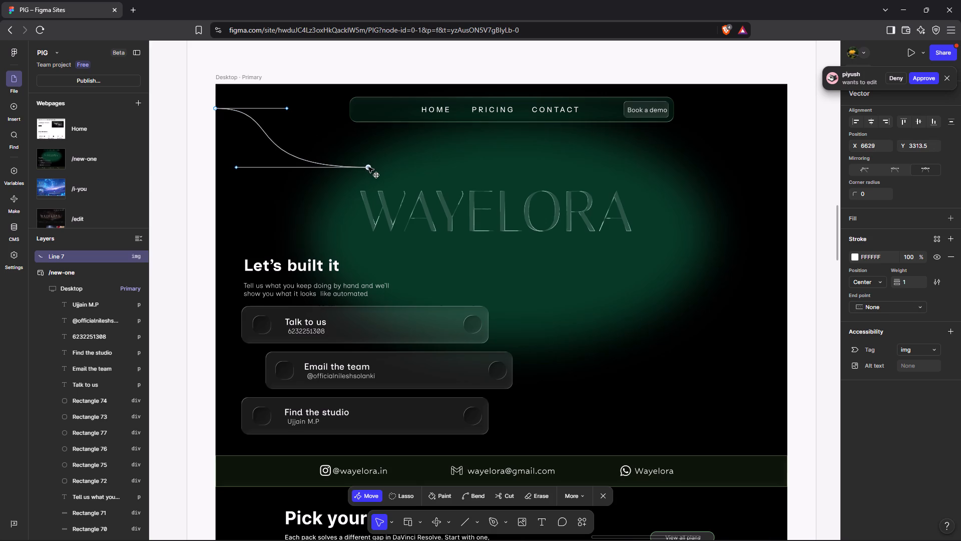
left_click_drag(368, 167, 361, 166)
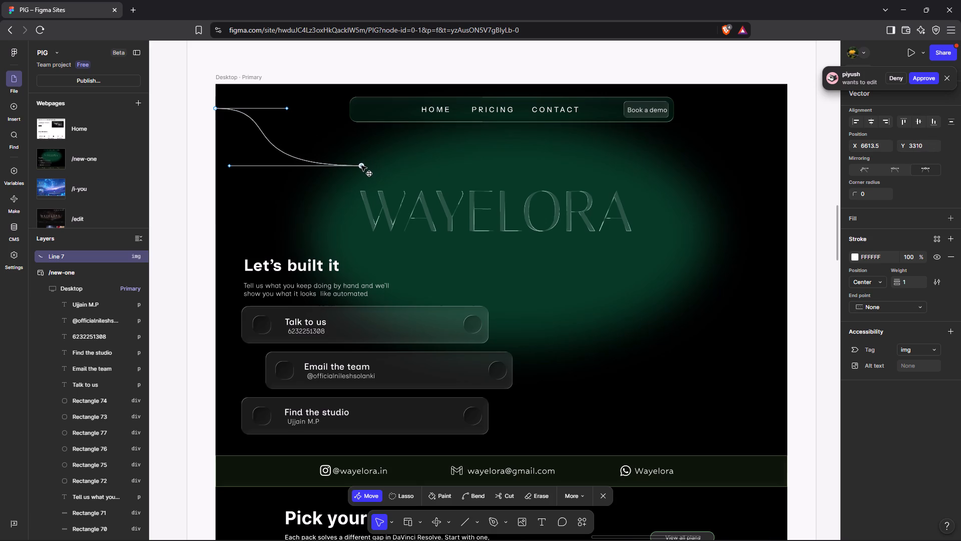
left_click_drag(361, 166, 362, 165)
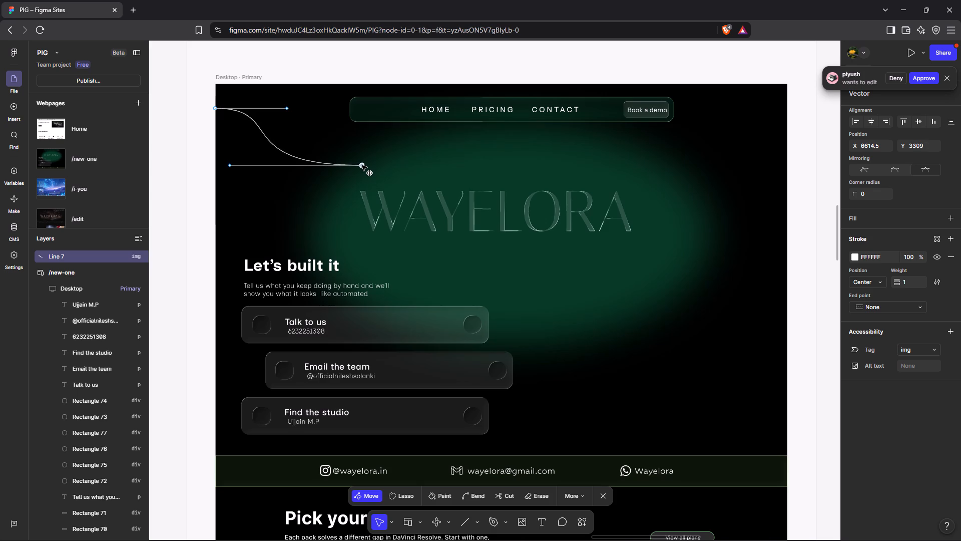
left_click_drag(362, 165, 362, 161)
left_click(177, 127)
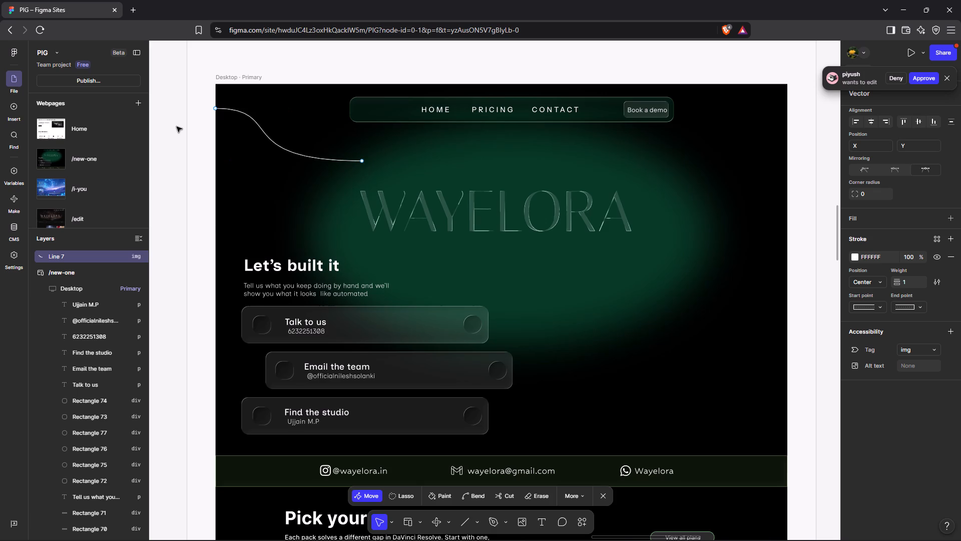
Duplicate the S-curve and place the copy just below the original, offset slightly past the page's left edge.
left_click(260, 127)
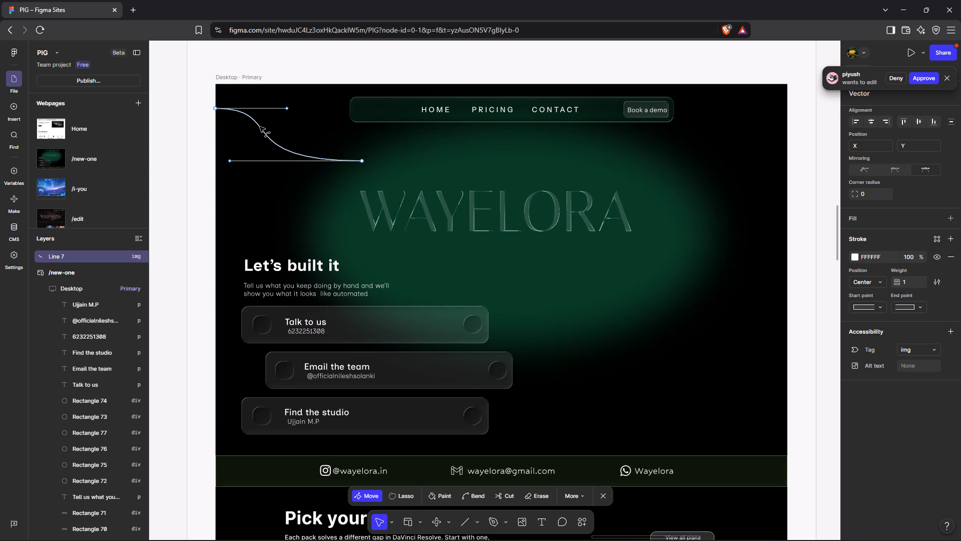
key("ctrl+d")
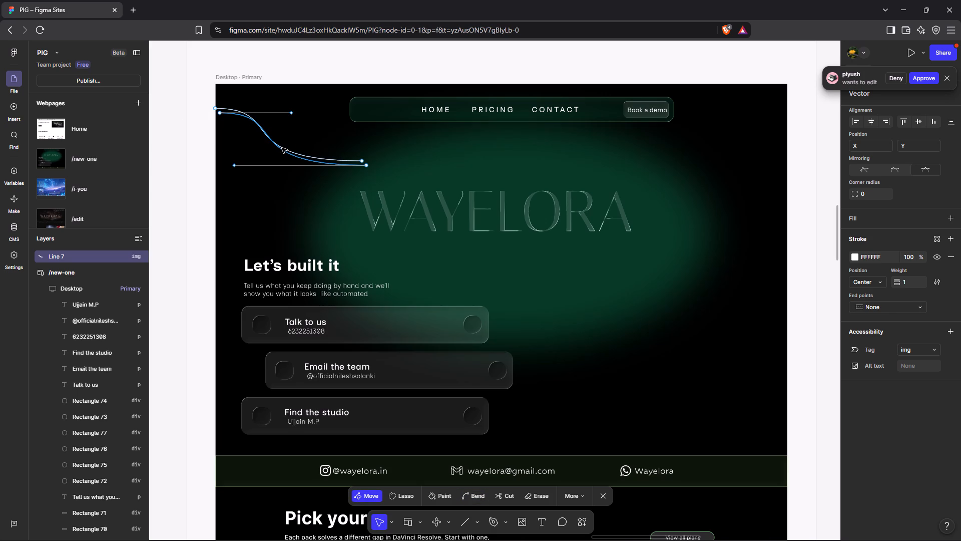
left_click(283, 148)
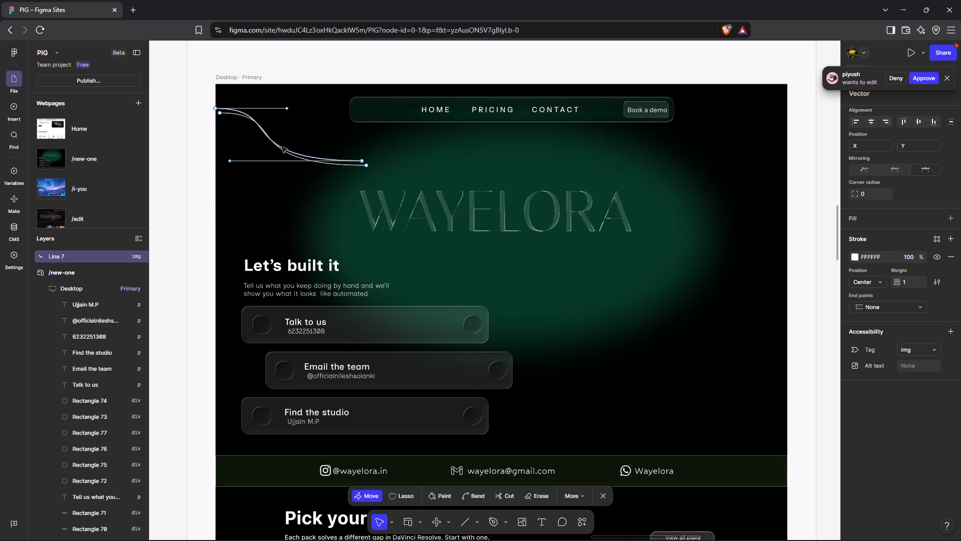
key("ctrl+z")
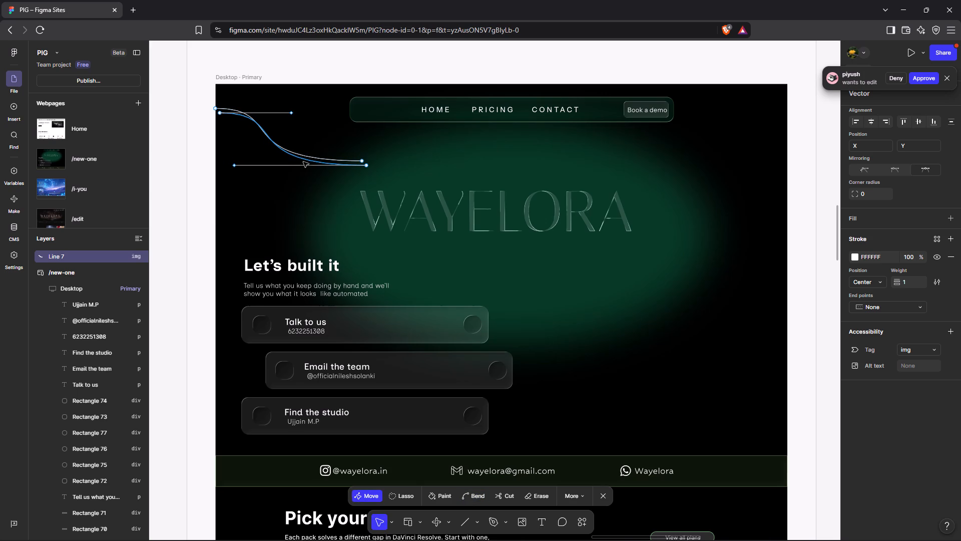
left_click_drag(309, 161, 299, 167)
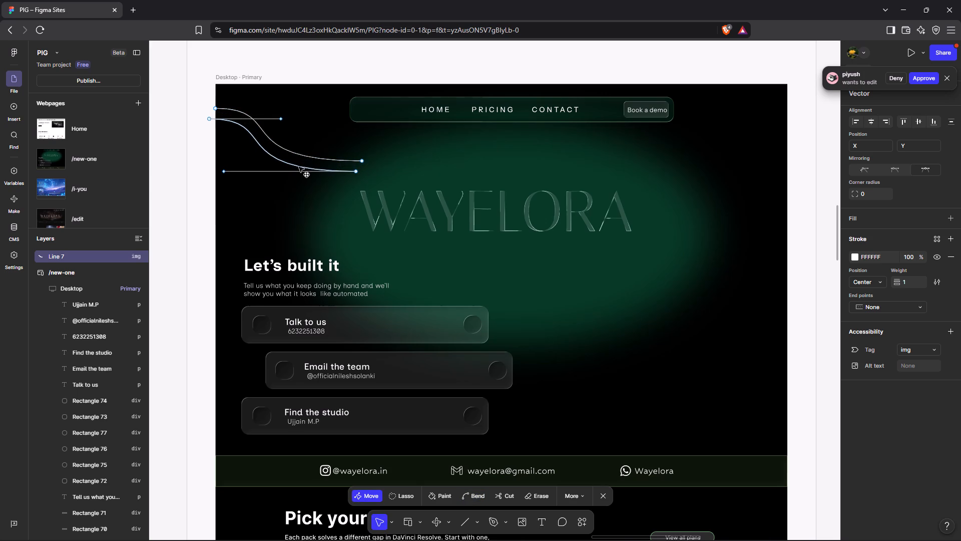
left_click_drag(299, 167, 307, 191)
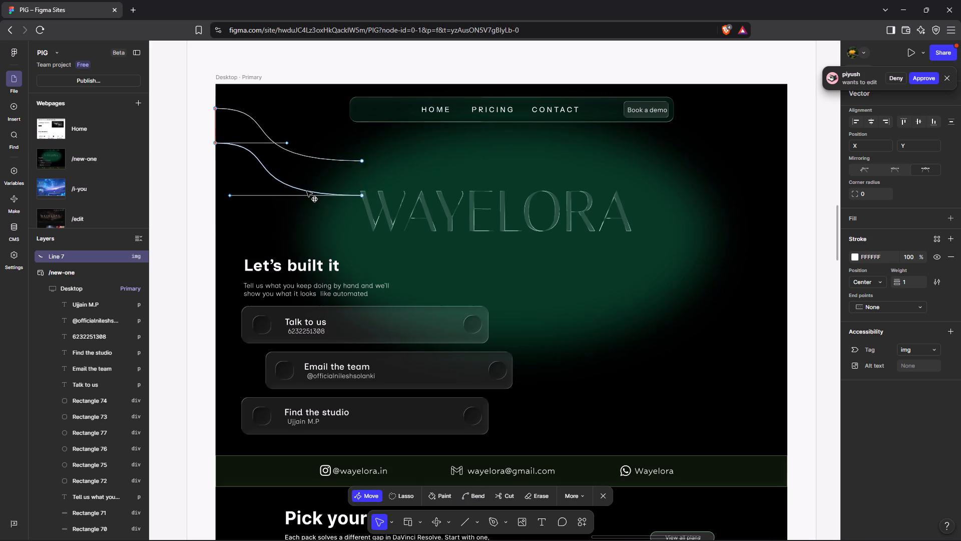
left_click_drag(307, 191, 295, 186)
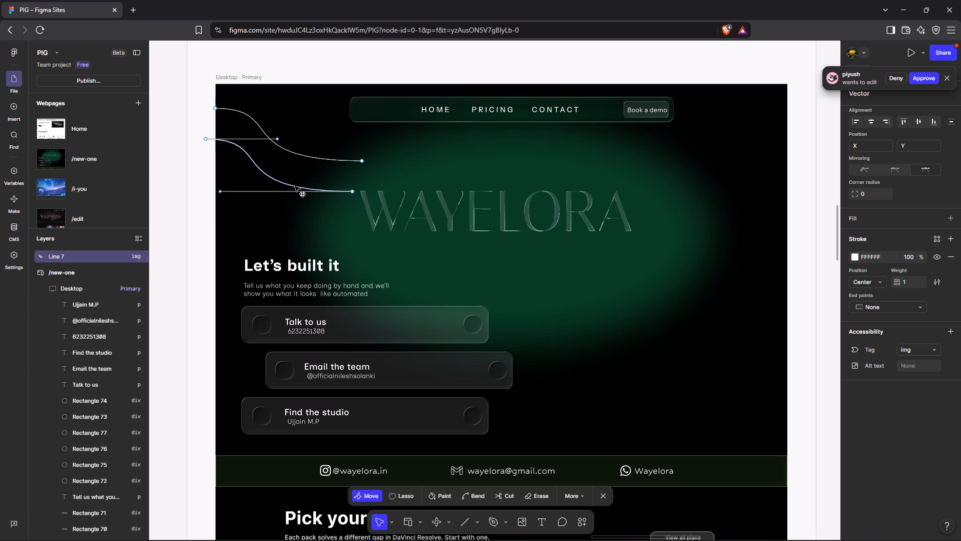
left_click_drag(295, 186, 284, 181)
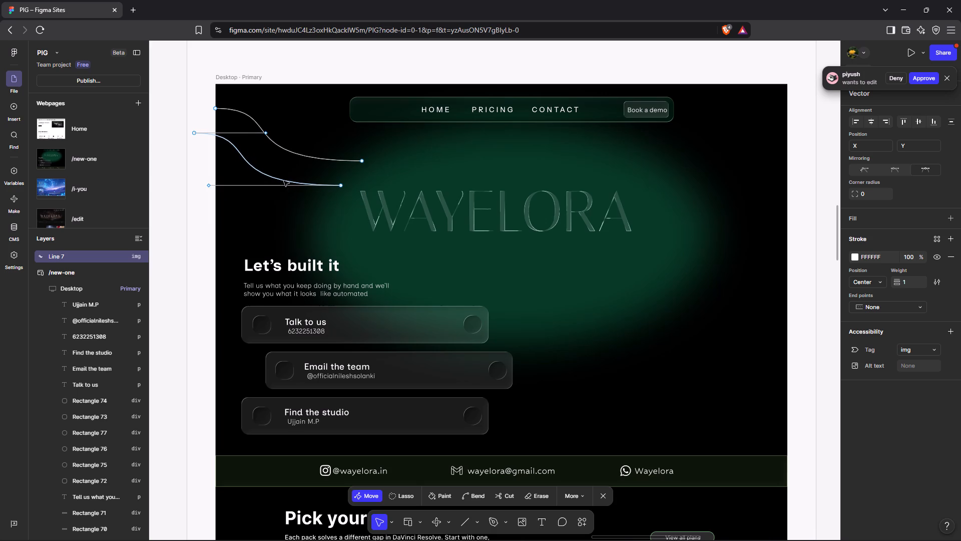
left_click(165, 162)
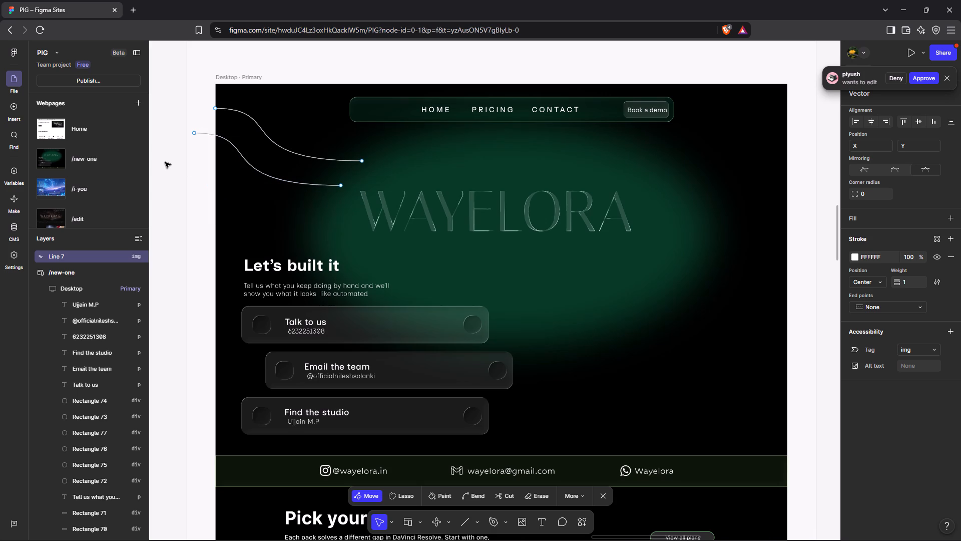
left_click(165, 162)
Pull the lower curve's outer endpoint back onto the page's left edge and deselect it.
left_click_drag(197, 134, 214, 136)
left_click(168, 147)
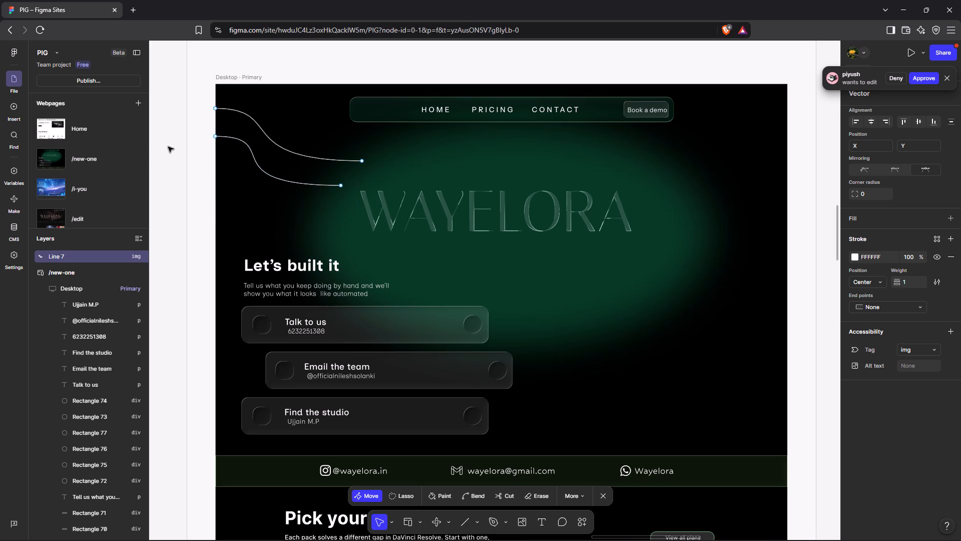
Tilt the upper curve's lower handle slightly downward, to about X 6322, Y 3320, and deselect it.
left_click(335, 161)
left_click_drag(230, 161, 231, 170)
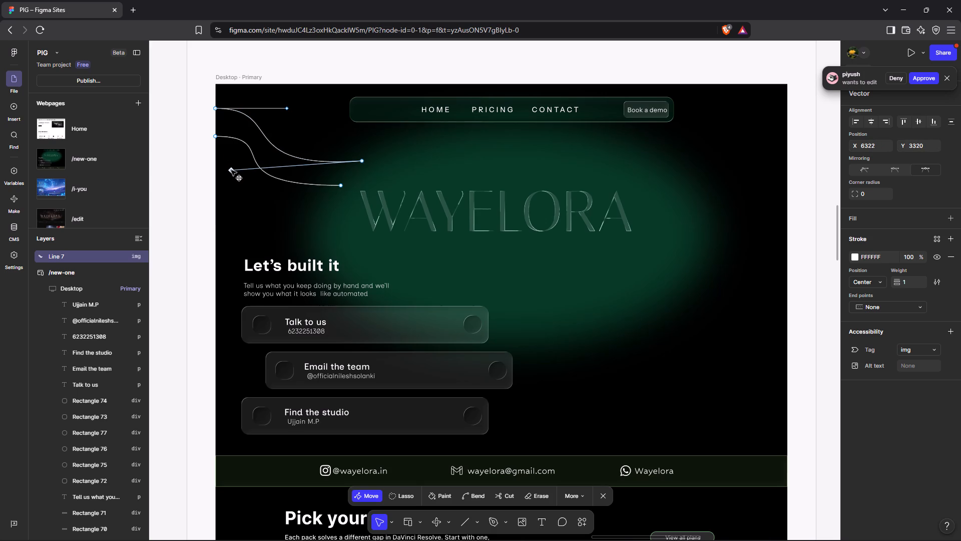
left_click_drag(231, 170, 232, 170)
left_click(179, 166)
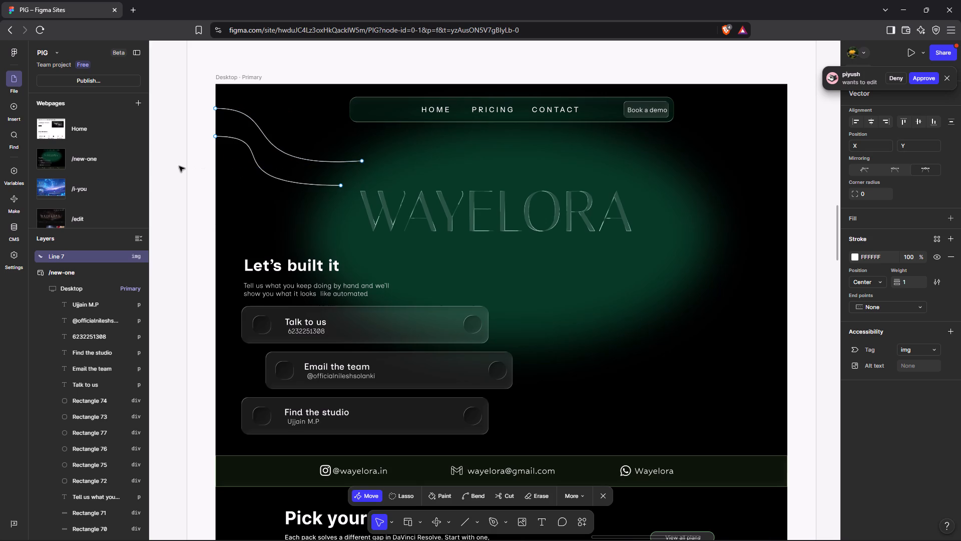
Duplicate both S-curves together and place the copies beside the page's right edge, below the Book a demo button.
left_click(299, 159)
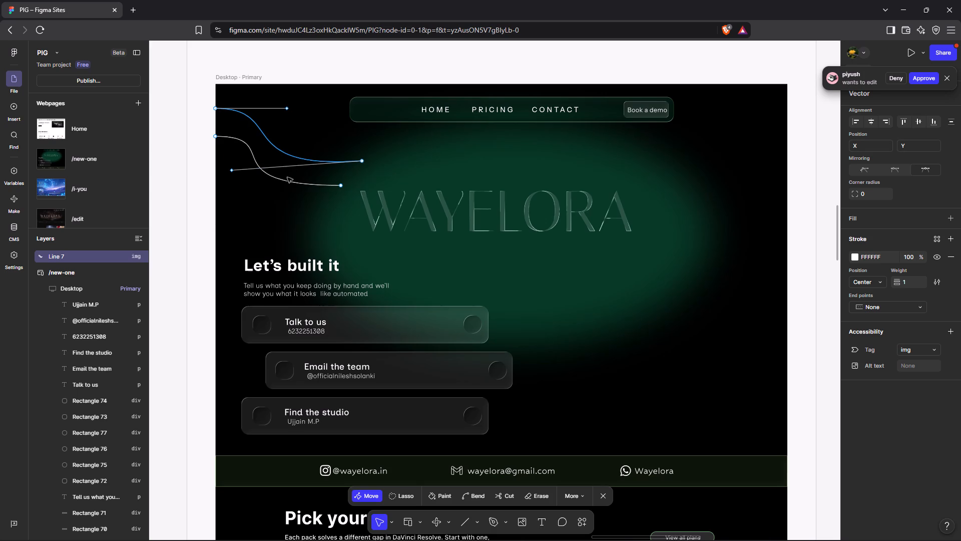
left_click(288, 180, "shift")
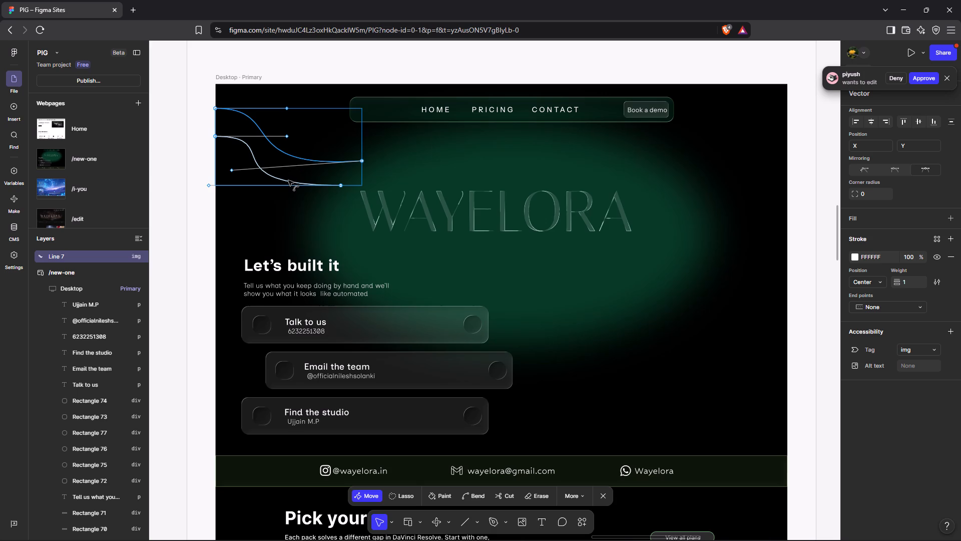
key("ctrl+d")
left_click_drag(287, 169, 454, 175)
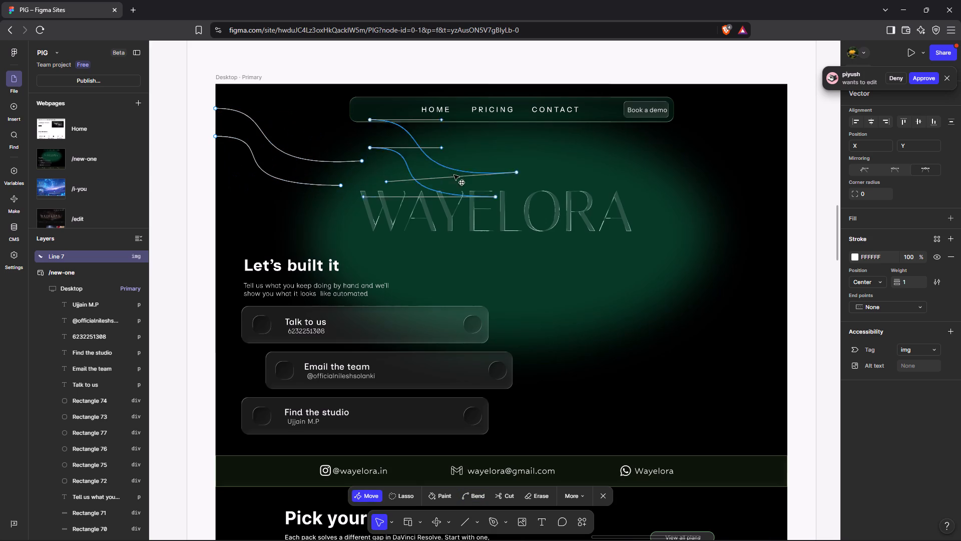
left_click_drag(454, 175, 711, 187)
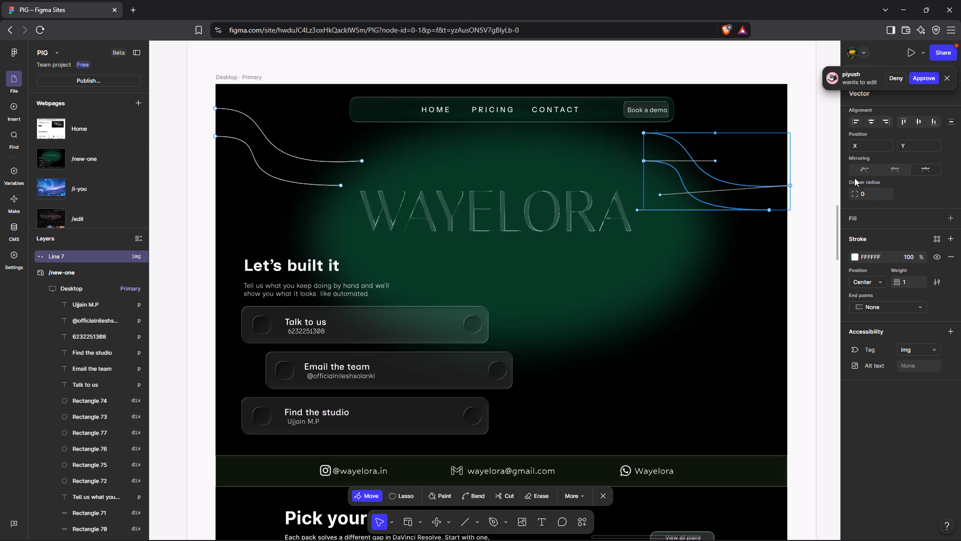
scroll(866, 155, "up", 3)
left_click(801, 189)
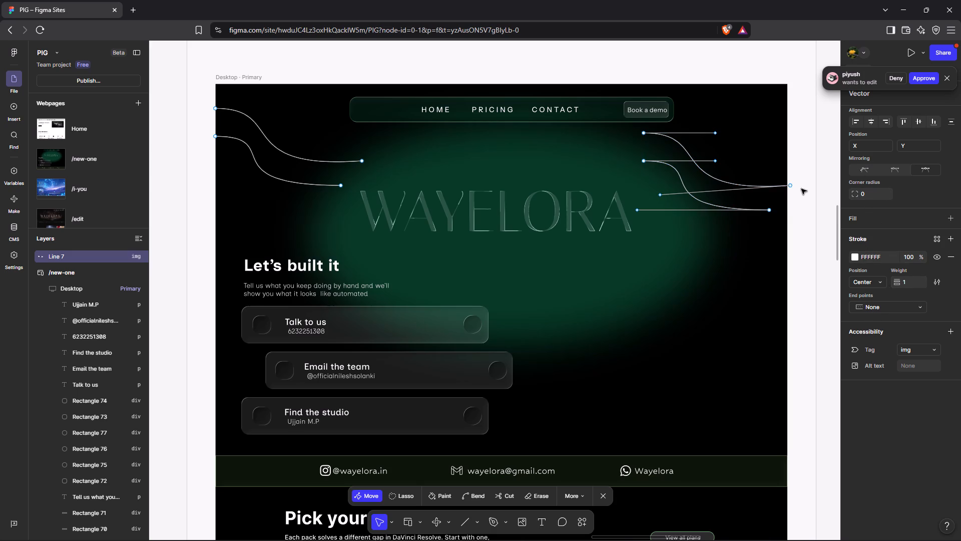
Move the inner endpoint of the upper copied curve down and outward, to about X 7339.5, Y 3317.
left_click(757, 183)
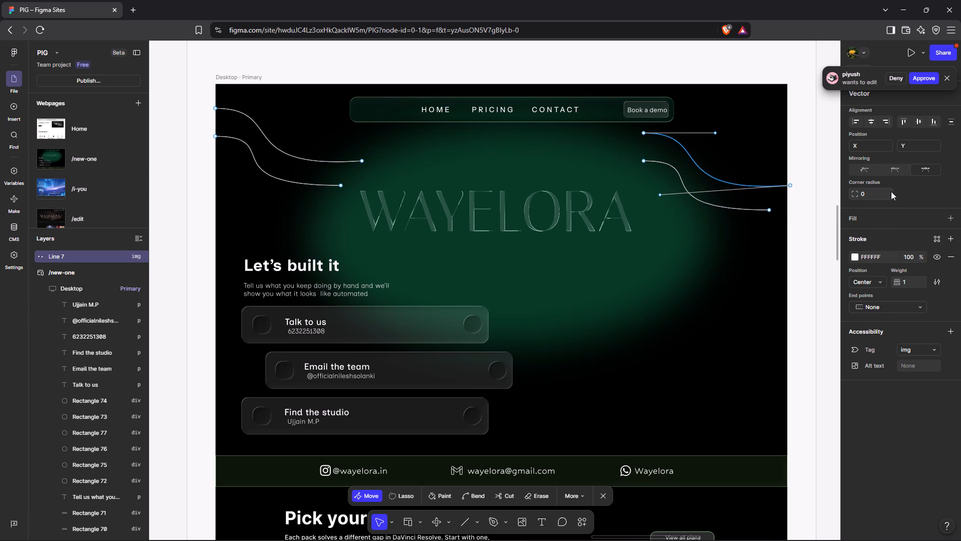
scroll(891, 191, "up", 2)
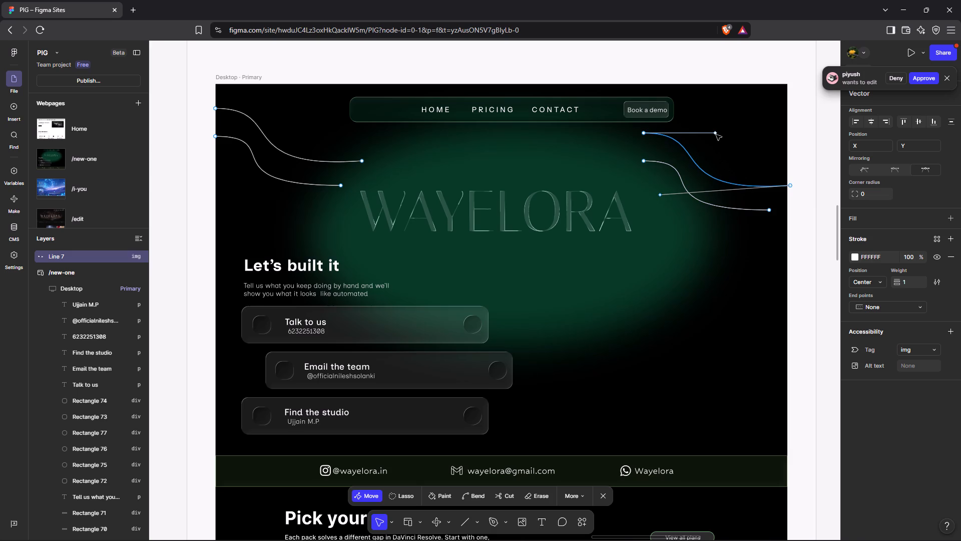
left_click(716, 135)
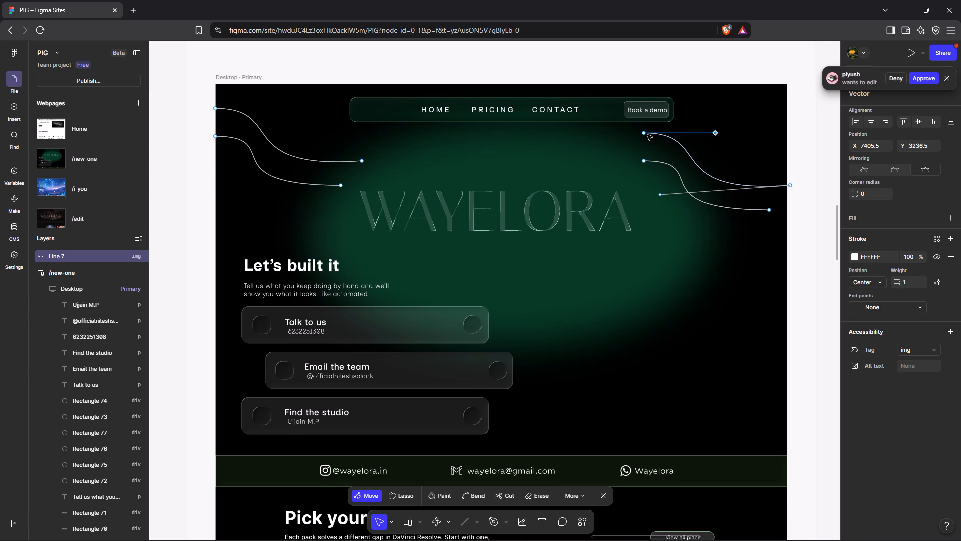
left_click_drag(644, 134, 680, 178)
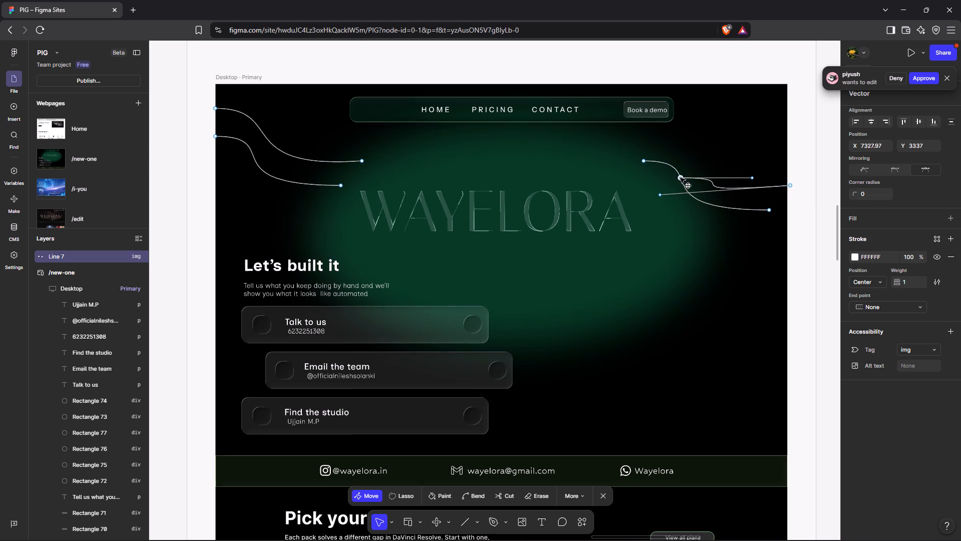
left_click_drag(680, 178, 694, 178)
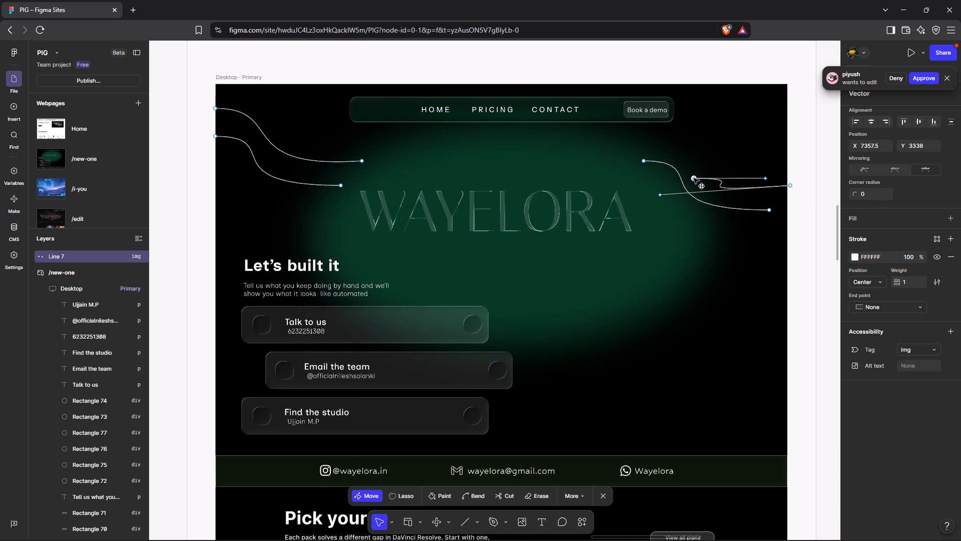
left_click_drag(694, 178, 689, 172)
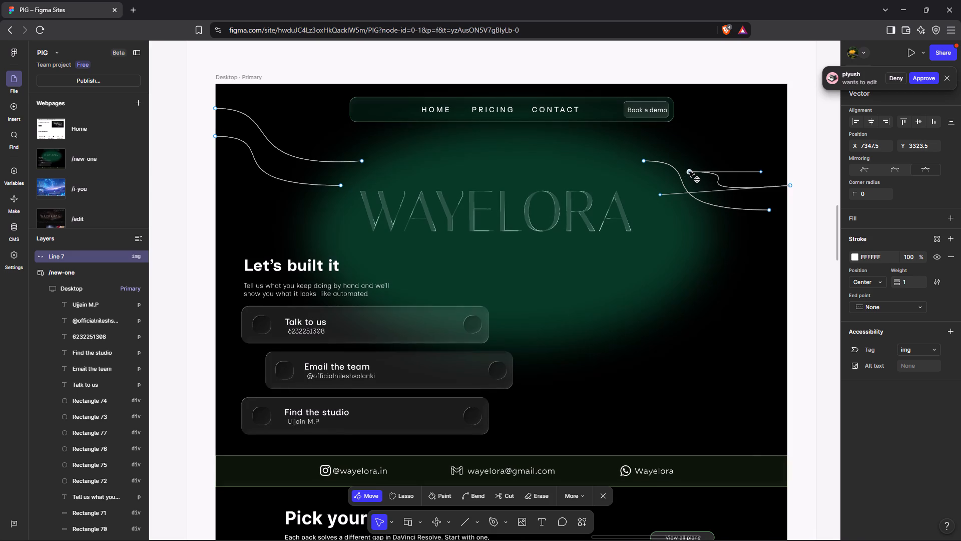
left_click_drag(689, 172, 686, 169)
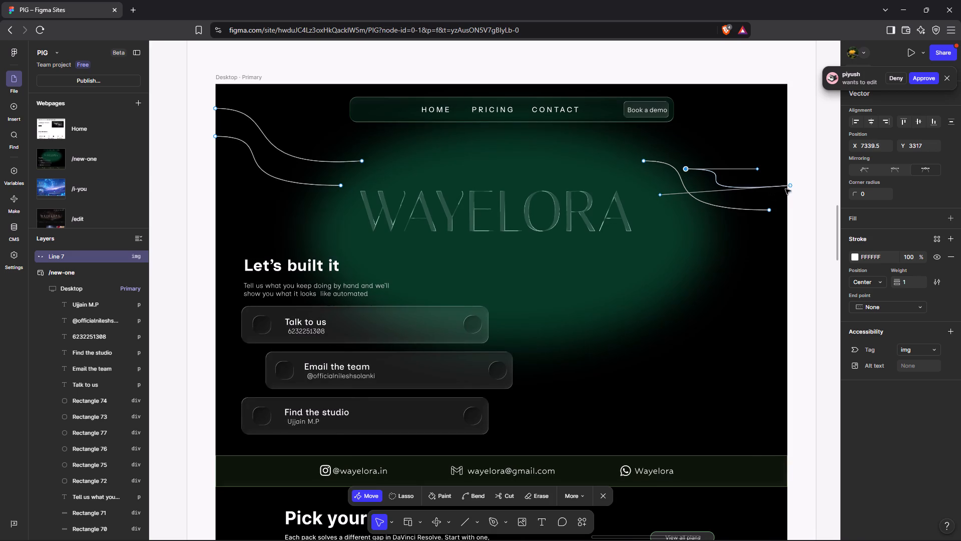
Raise that curve's outer endpoint to the page's right edge, level with the original upper curve's start, at about X 7568, Y 3181.5.
left_click_drag(794, 186, 784, 147)
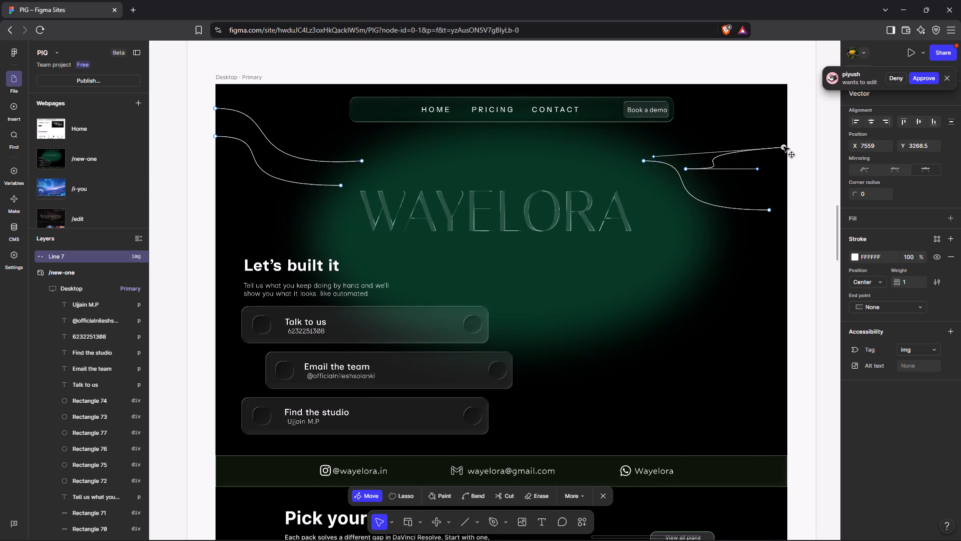
left_click_drag(784, 147, 788, 140)
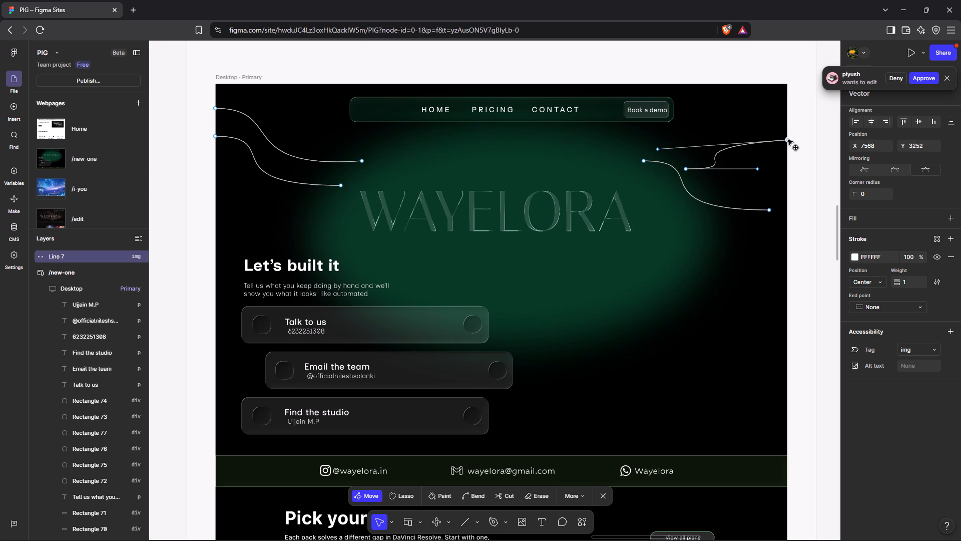
left_click_drag(788, 140, 786, 140)
left_click_drag(786, 140, 781, 115)
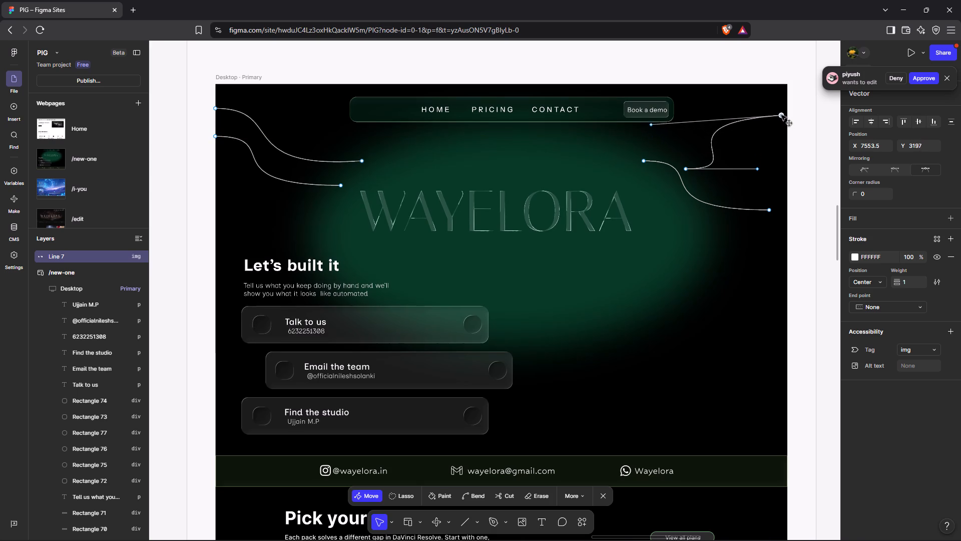
left_click_drag(781, 115, 781, 109)
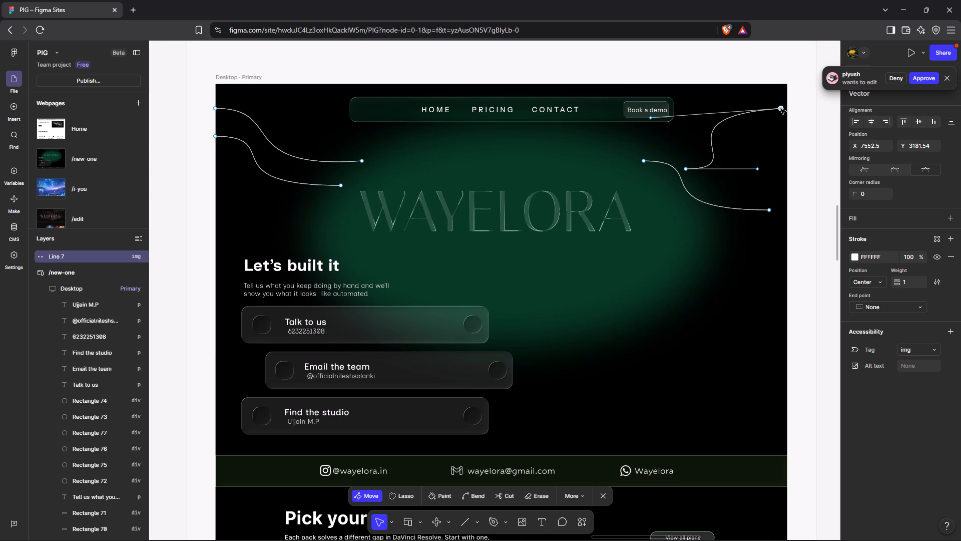
left_click_drag(781, 109, 788, 110)
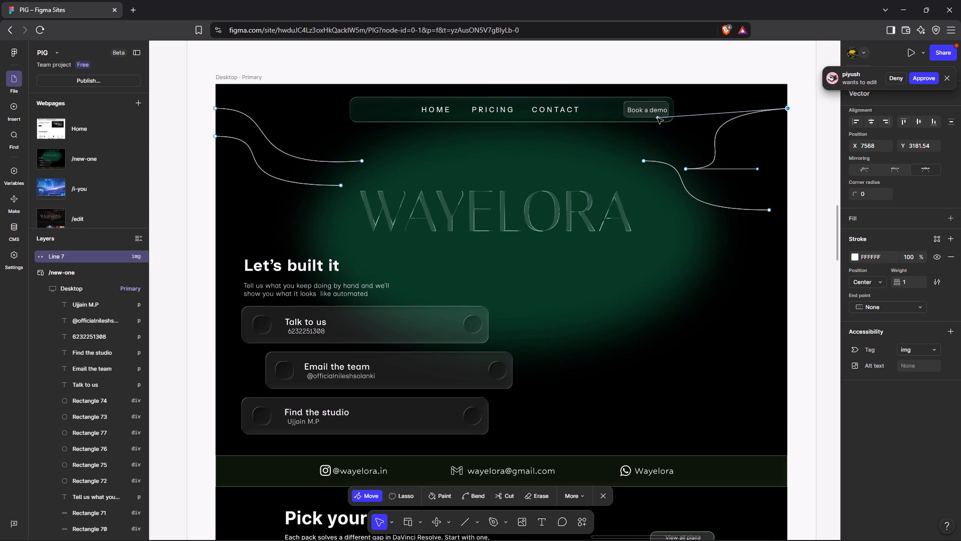
Shorten and level the outer endpoint's handle so it runs horizontally, to about X 7407, Y 3181.5.
left_click_drag(658, 118, 716, 109)
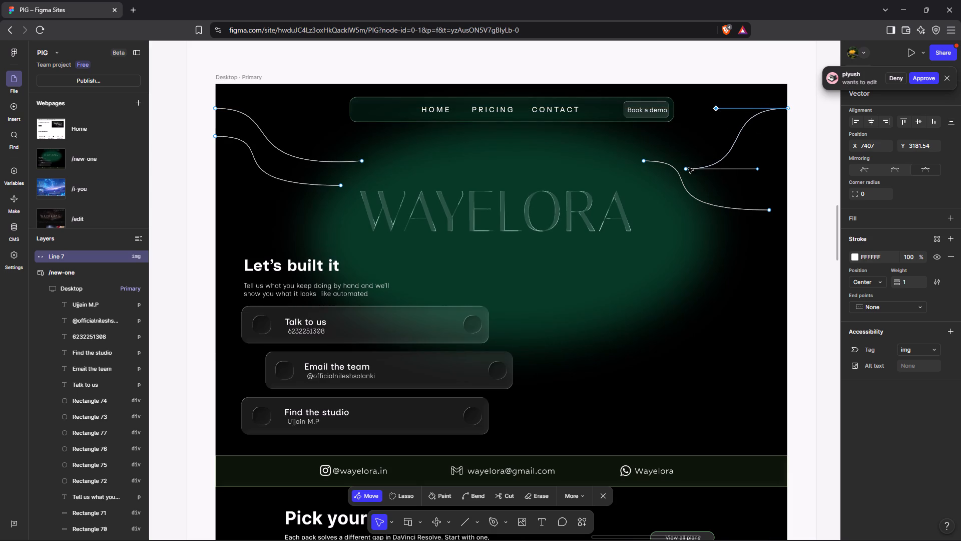
Move the upper copied curve's inner endpoint to about X 7309.5, Y 3299, and lower the other copied curve's inner endpoint directly beneath it.
left_click_drag(686, 169, 687, 157)
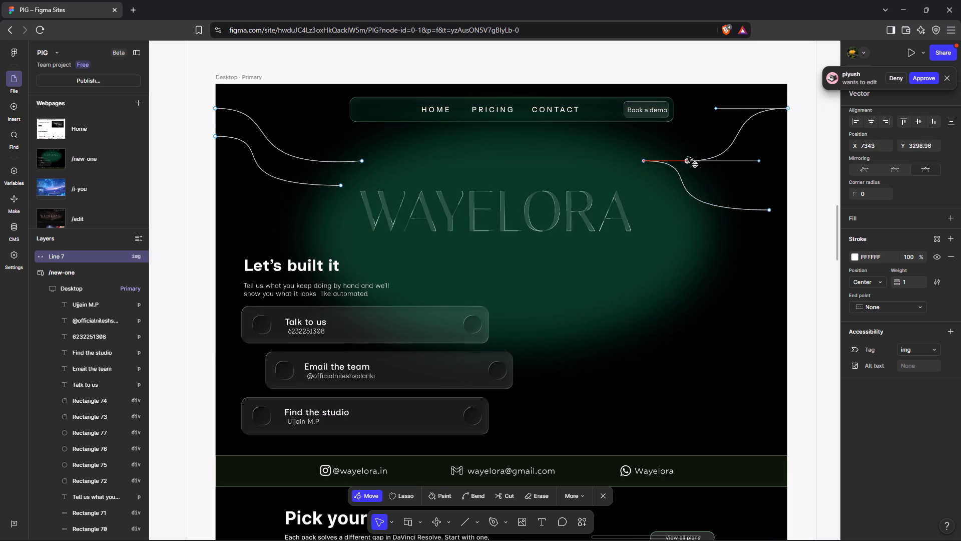
left_click_drag(687, 157, 683, 160)
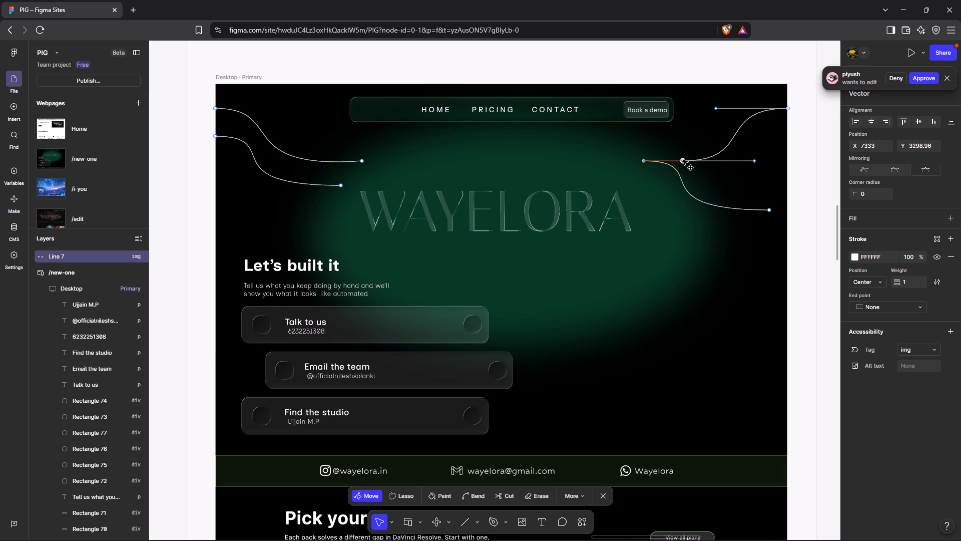
left_click_drag(683, 160, 684, 159)
left_click_drag(646, 163, 672, 212)
left_click_drag(686, 161, 684, 161)
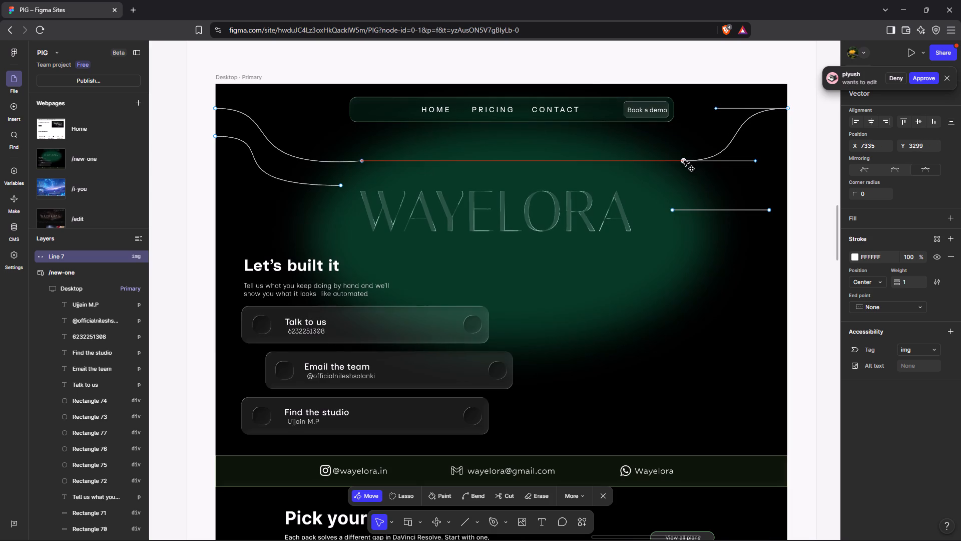
left_click_drag(684, 161, 673, 160)
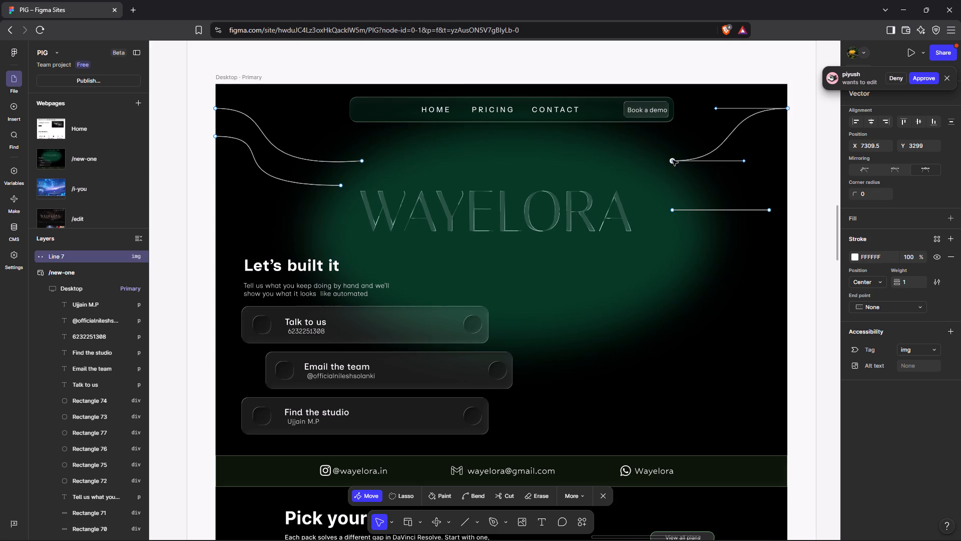
Lengthen the upper copied curve's handles horizontally, the inner one to the page edge and the outer one to about X 7382, Y 3181.5.
left_click_drag(746, 162, 788, 162)
left_click_drag(718, 109, 712, 108)
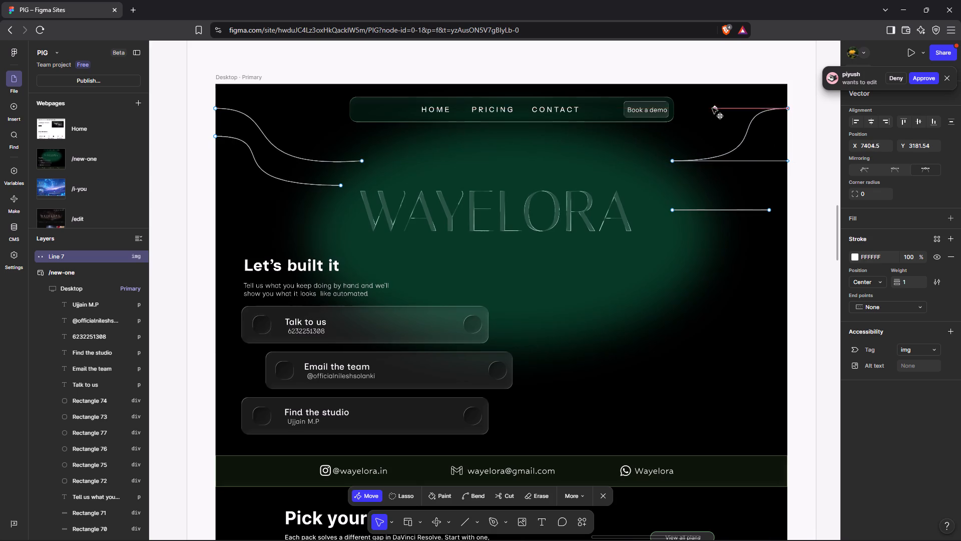
left_click_drag(712, 108, 701, 106)
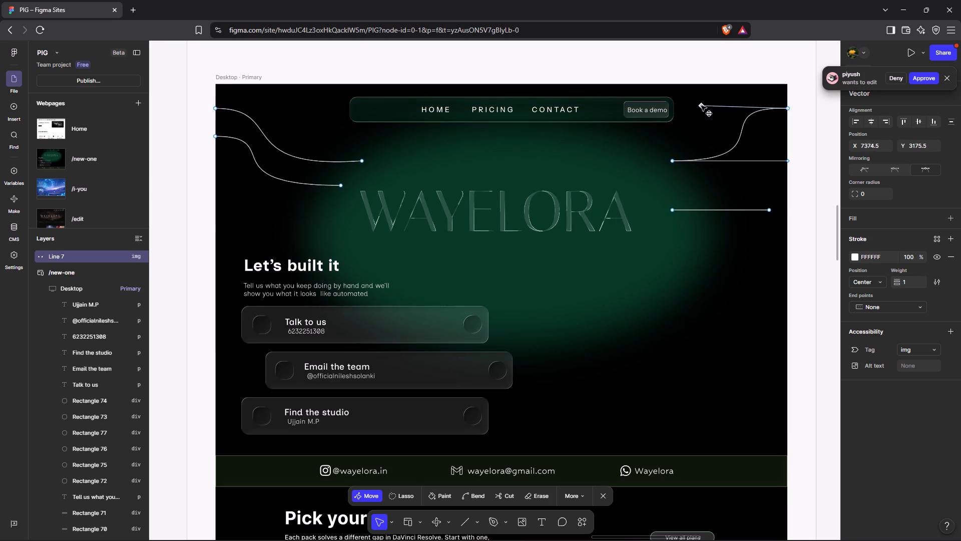
left_click_drag(701, 106, 705, 109)
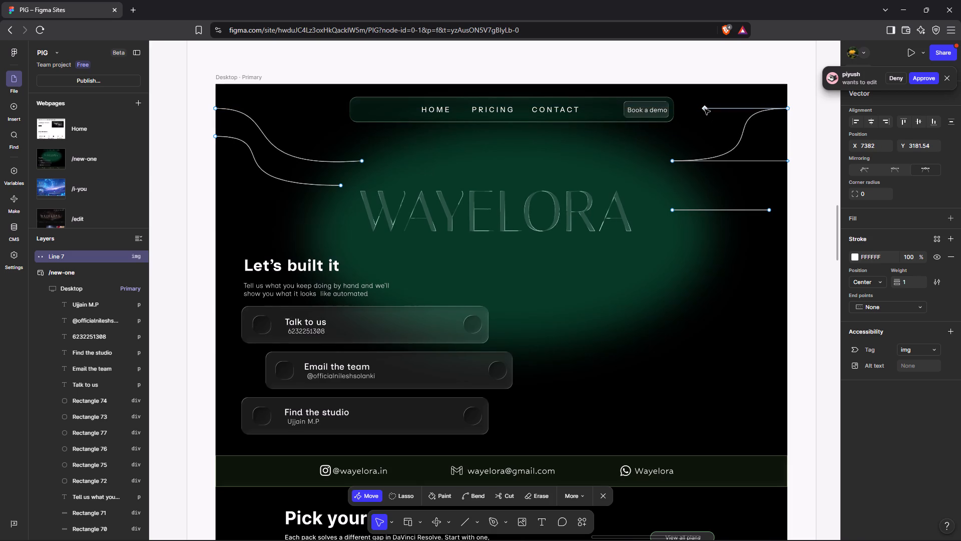
left_click(789, 111)
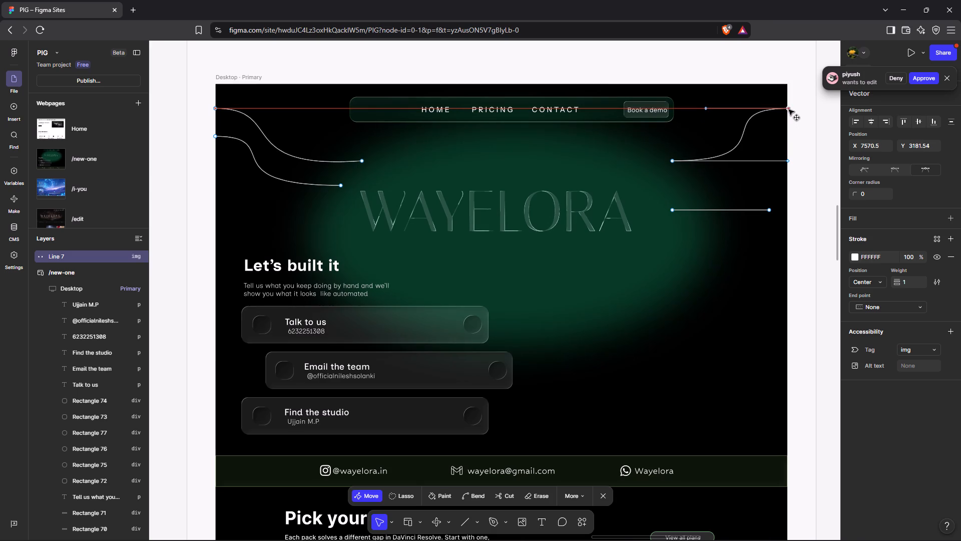
left_click(674, 162)
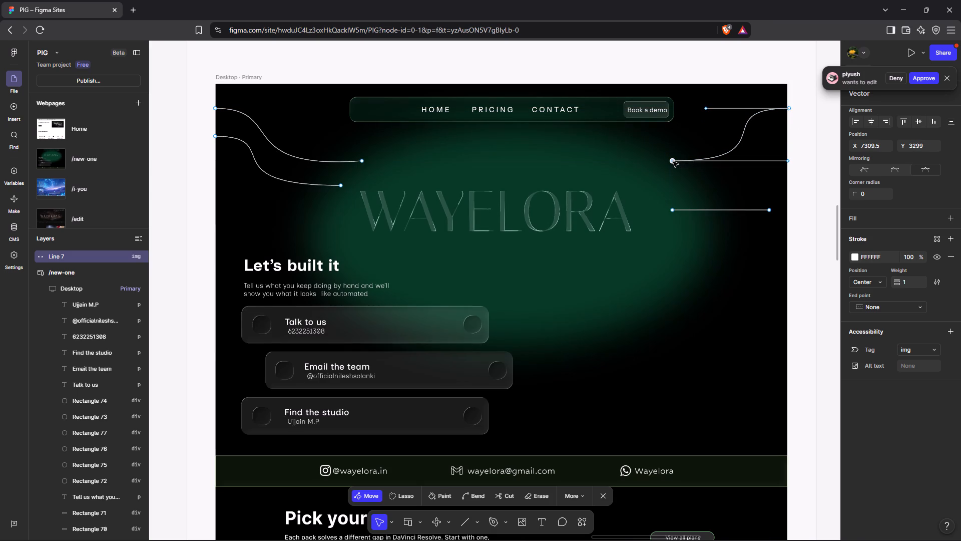
left_click(838, 165)
left_click(822, 162)
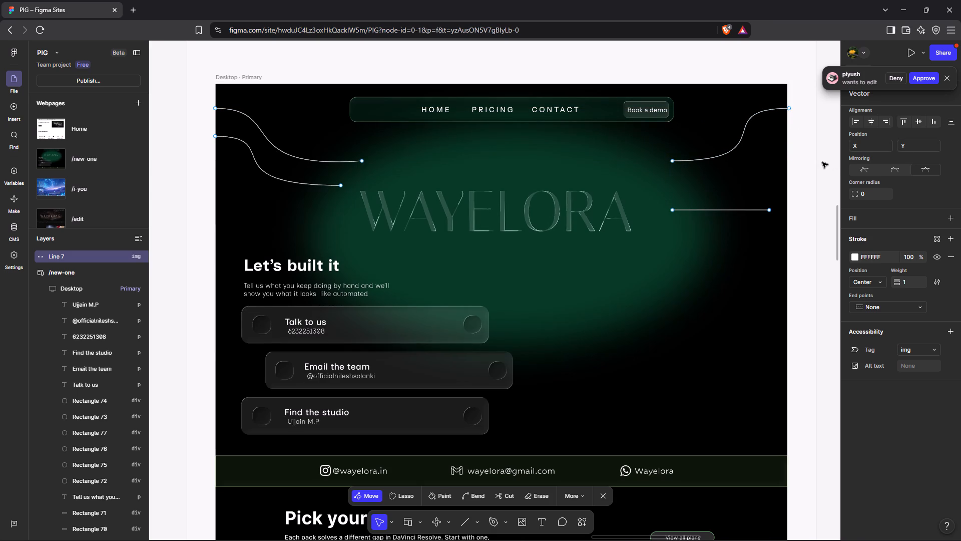
Move the lower copied curve's outer endpoint to the page edge, level with the original lower curve's start, at about X 7563.5, Y 3244.
left_click_drag(771, 212, 792, 160)
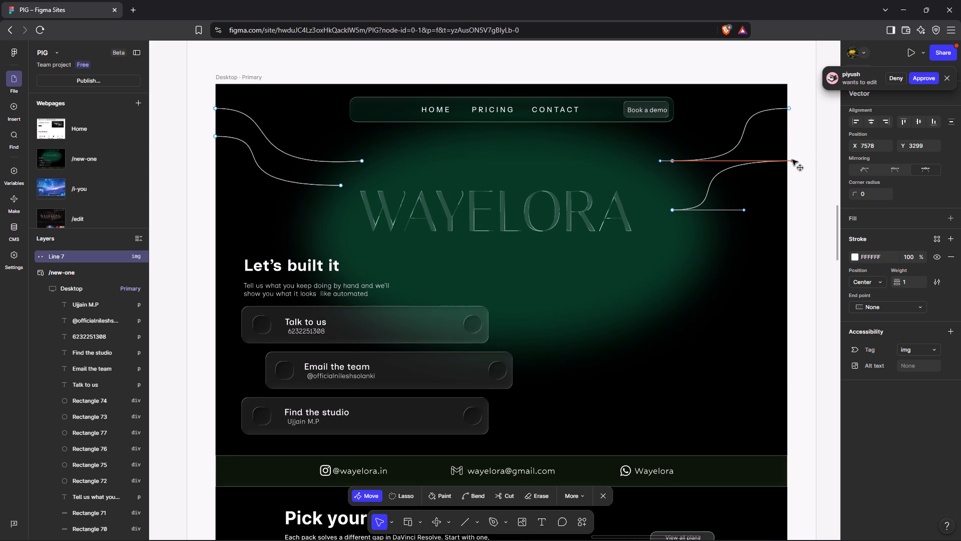
left_click_drag(792, 160, 790, 143)
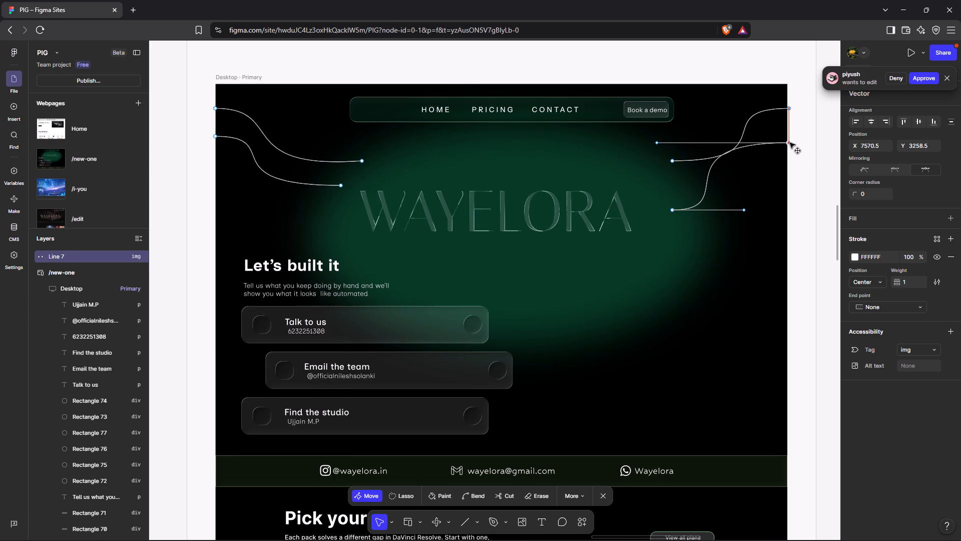
left_click_drag(790, 143, 786, 137)
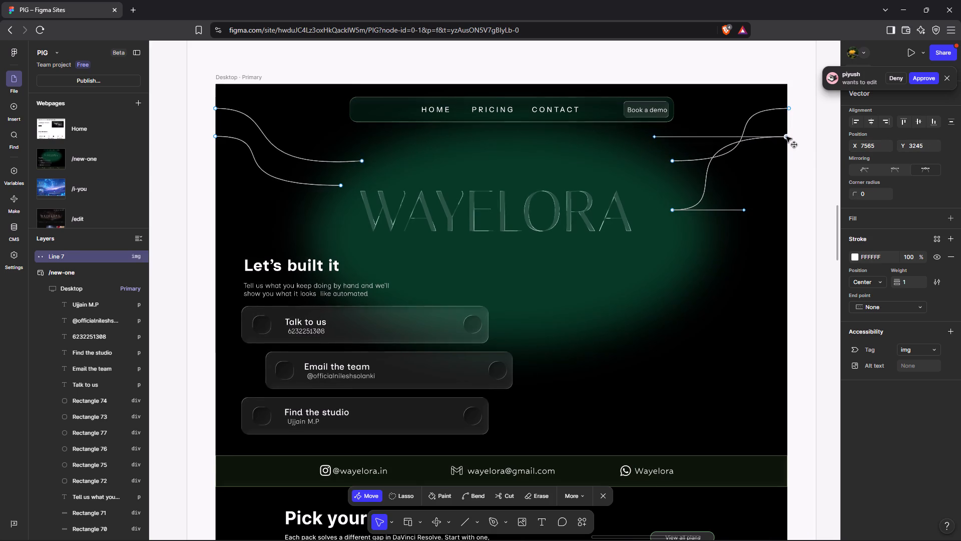
left_click_drag(786, 137, 784, 119)
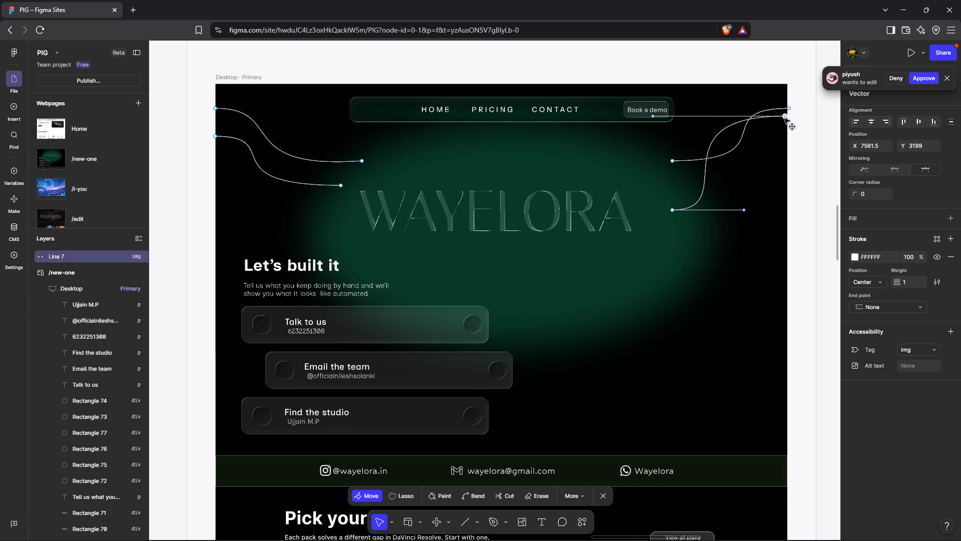
left_click_drag(784, 119, 786, 139)
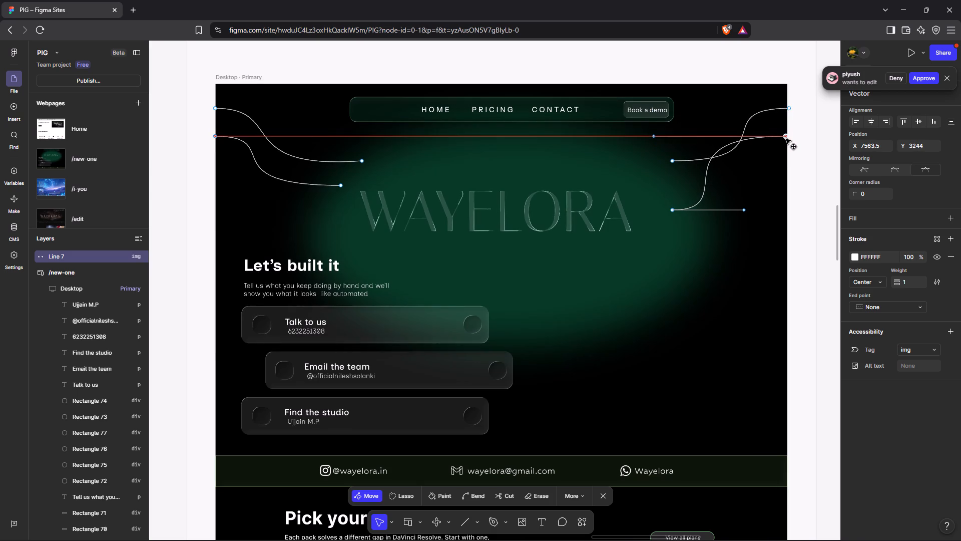
left_click_drag(786, 139, 786, 136)
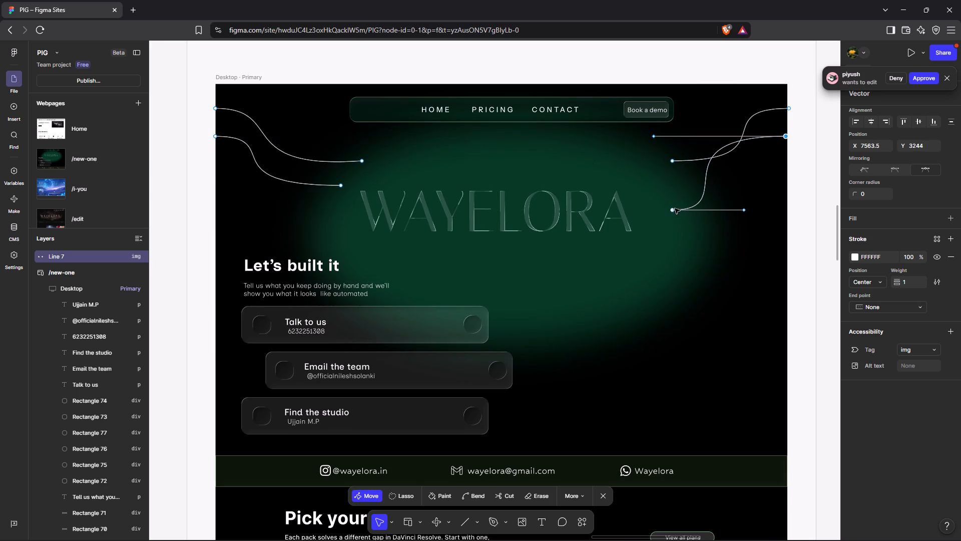
Move the lower copied curve's inner endpoint level with the original lower curve's inner end, at about X 7329.5, Y 3354.
left_click_drag(676, 211, 709, 171)
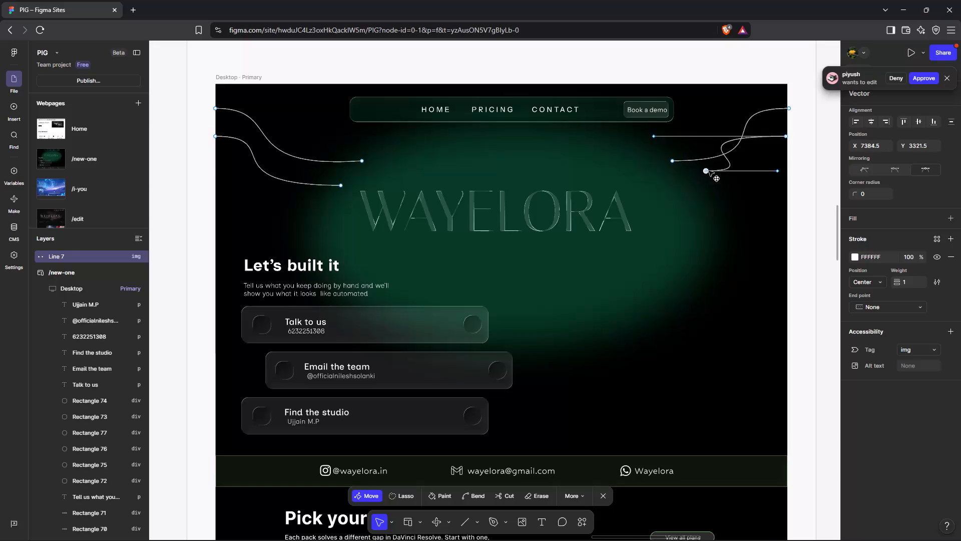
left_click_drag(709, 171, 855, 249)
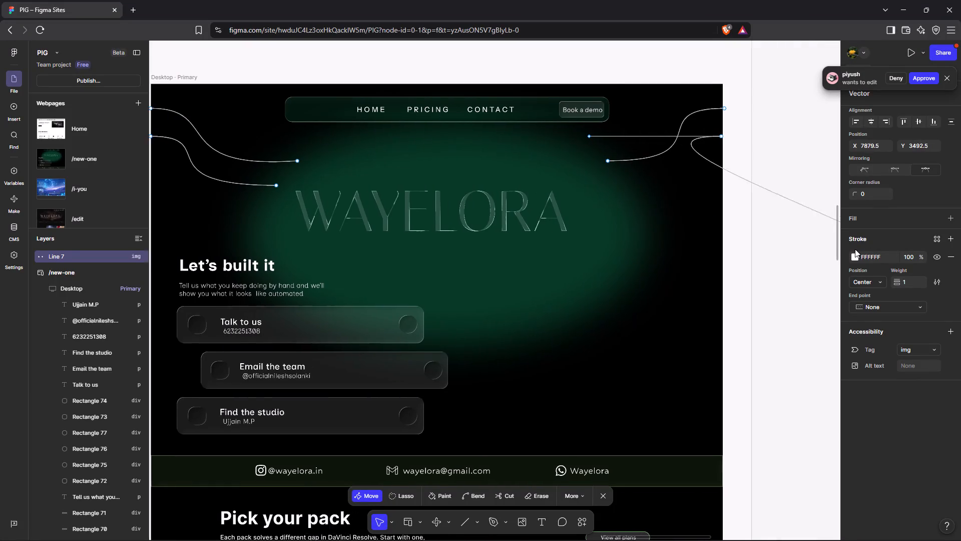
left_click_drag(855, 249, 588, 184)
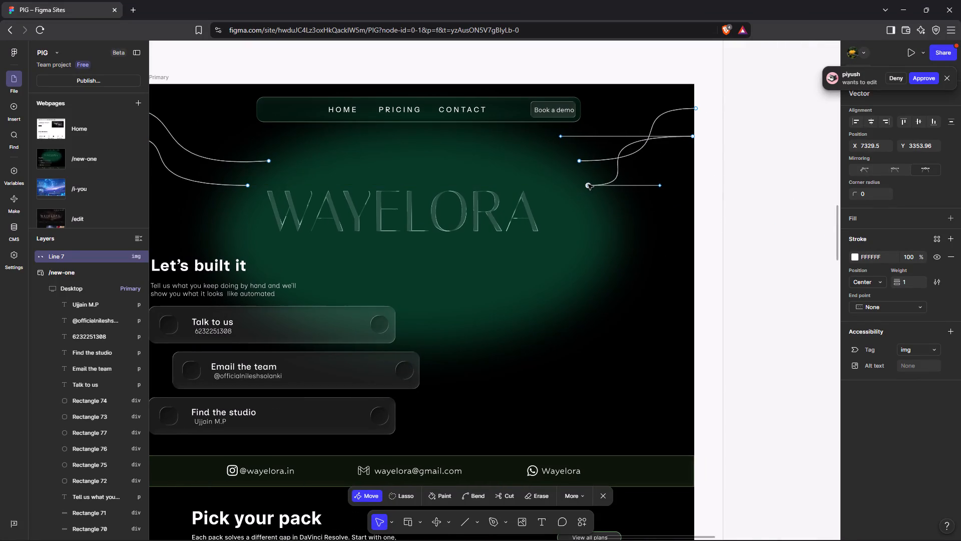
Reshape the lower copied curve with horizontal handles at about X 7625.5, Y 3354 and X 7440.5, Y 3244, and finish editing the vector.
scroll(588, 184, "right", 2)
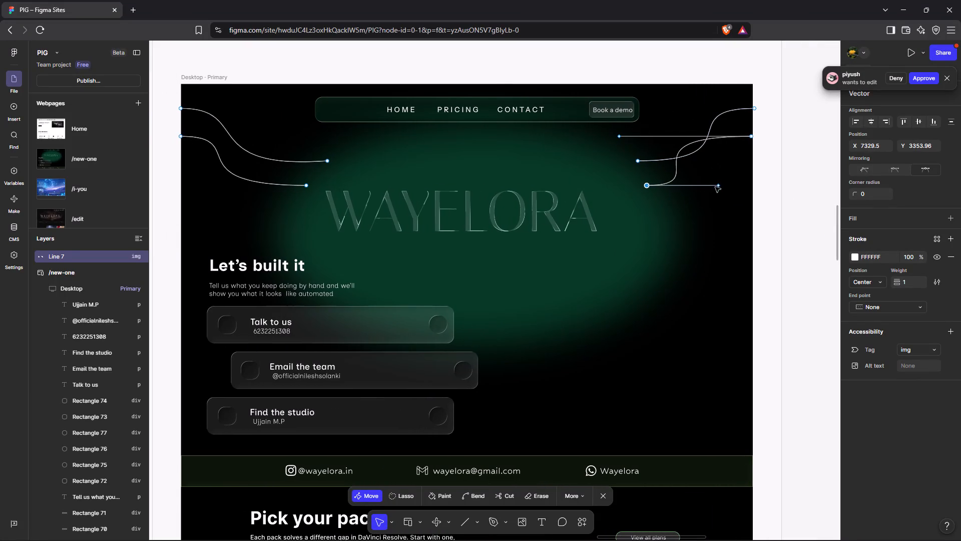
left_click_drag(720, 186, 796, 226)
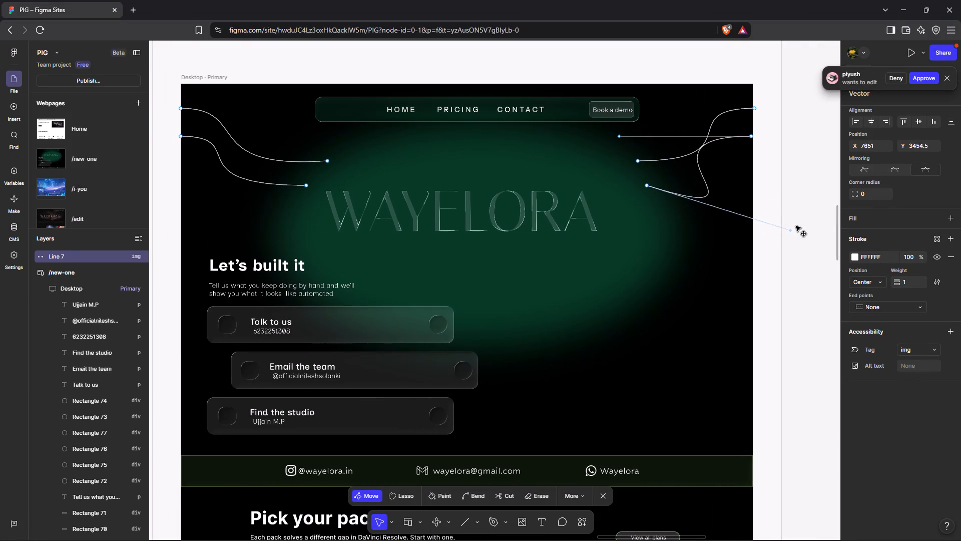
left_click_drag(796, 226, 779, 186)
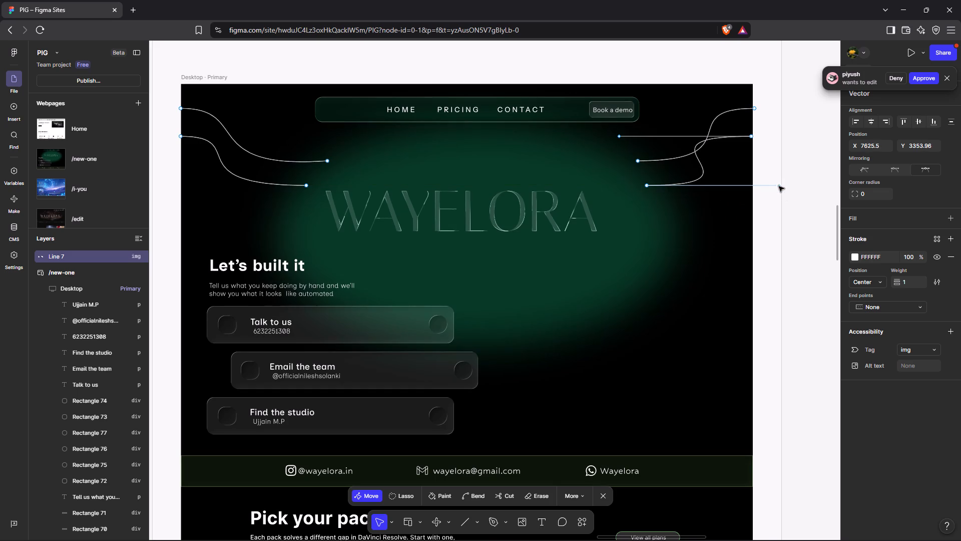
left_click_drag(620, 137, 656, 134)
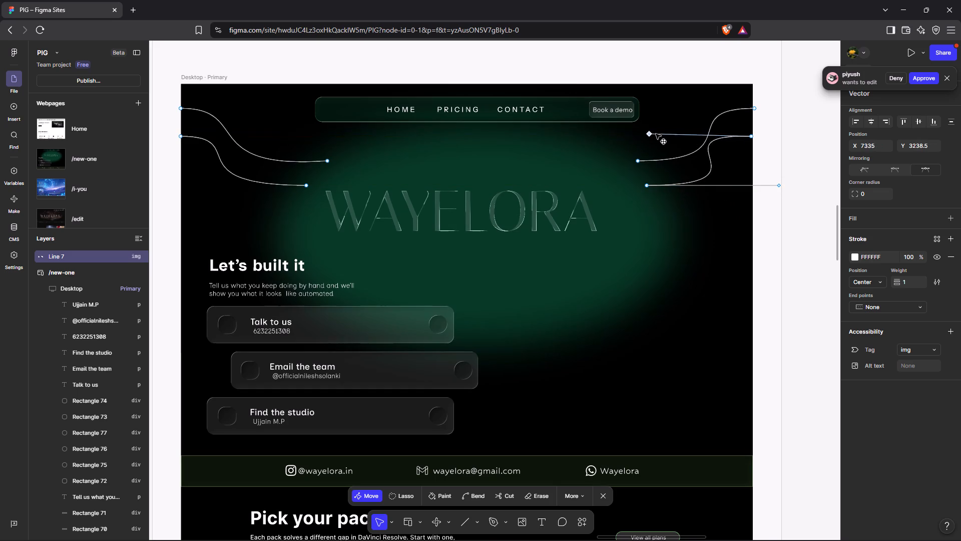
left_click_drag(656, 134, 692, 136)
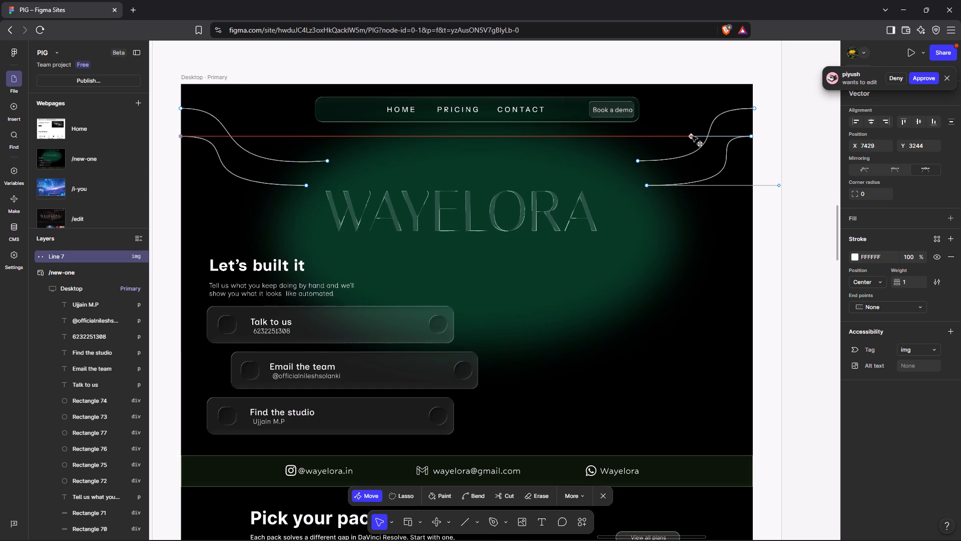
left_click_drag(692, 136, 696, 136)
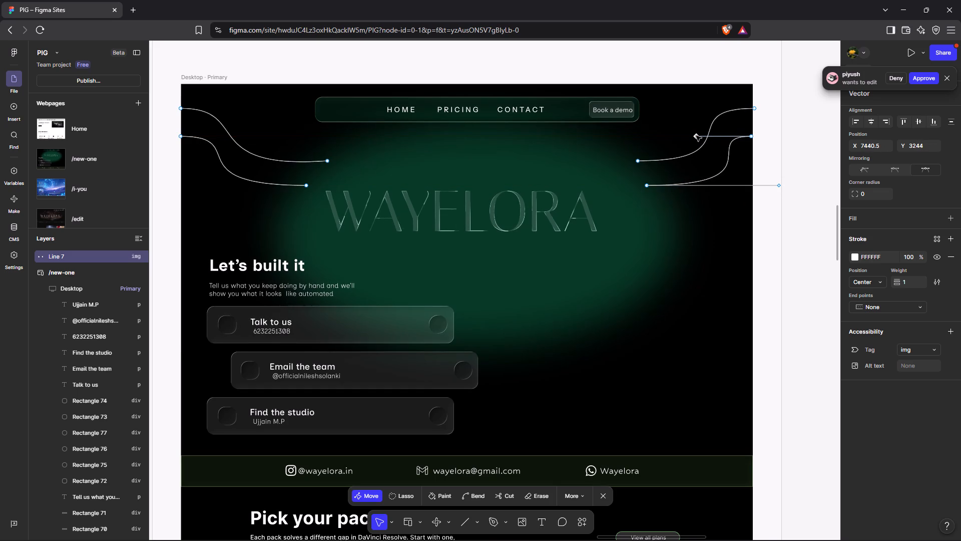
left_click(822, 181)
left_click(822, 181)
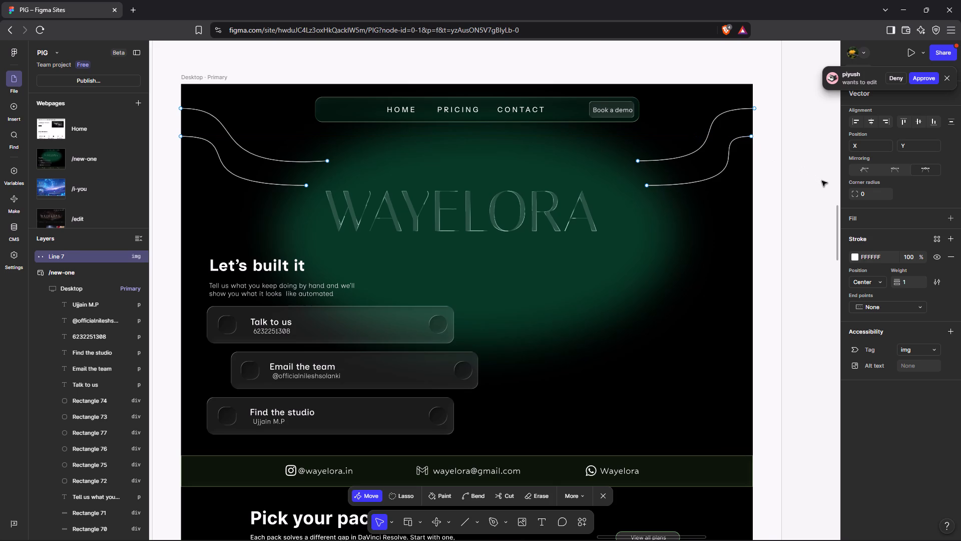
double_click(822, 181)
left_click(822, 181)
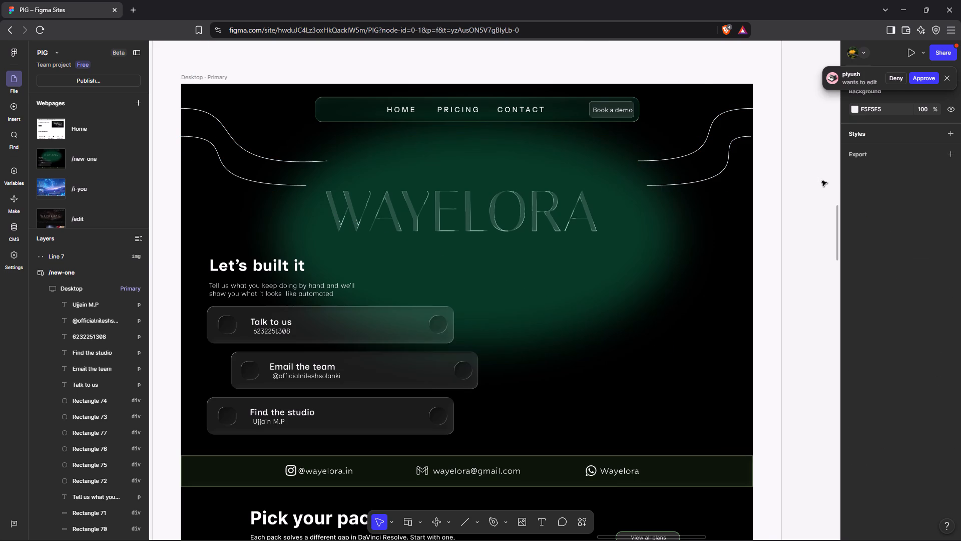
Recolour the S-curves' stroke with the page's green 85D05C at 25% opacity and convert it to a linear gradient.
left_click(703, 145)
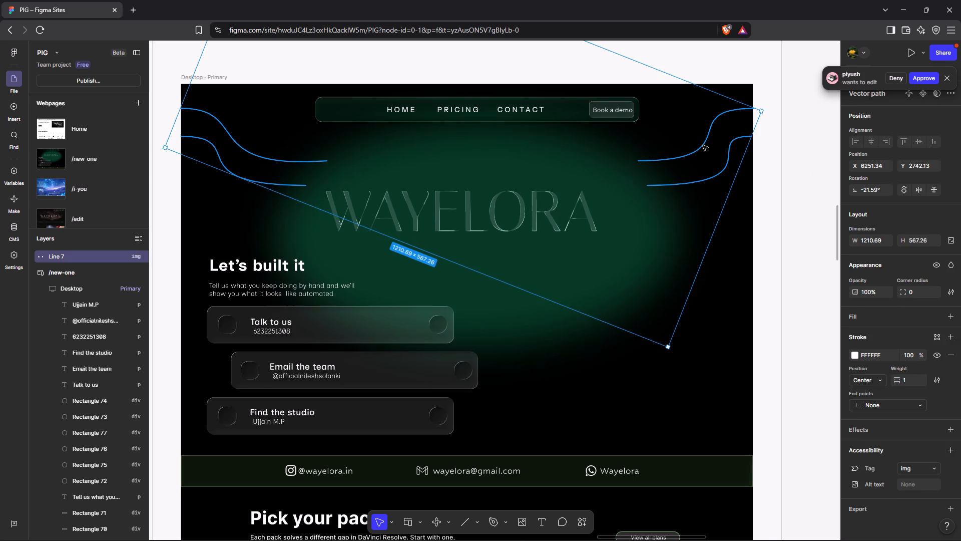
scroll(935, 423, "down", 1)
left_click(855, 353)
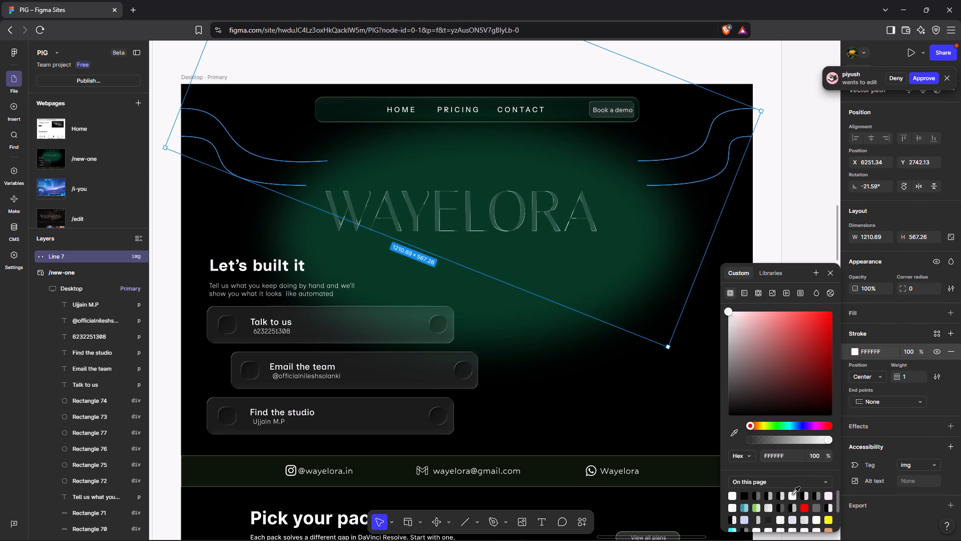
left_click(756, 508)
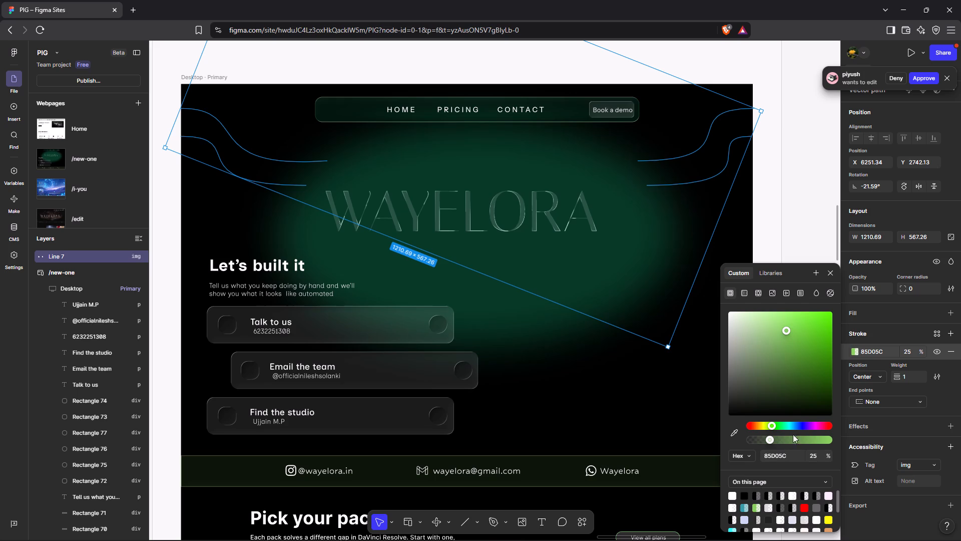
left_click(746, 295)
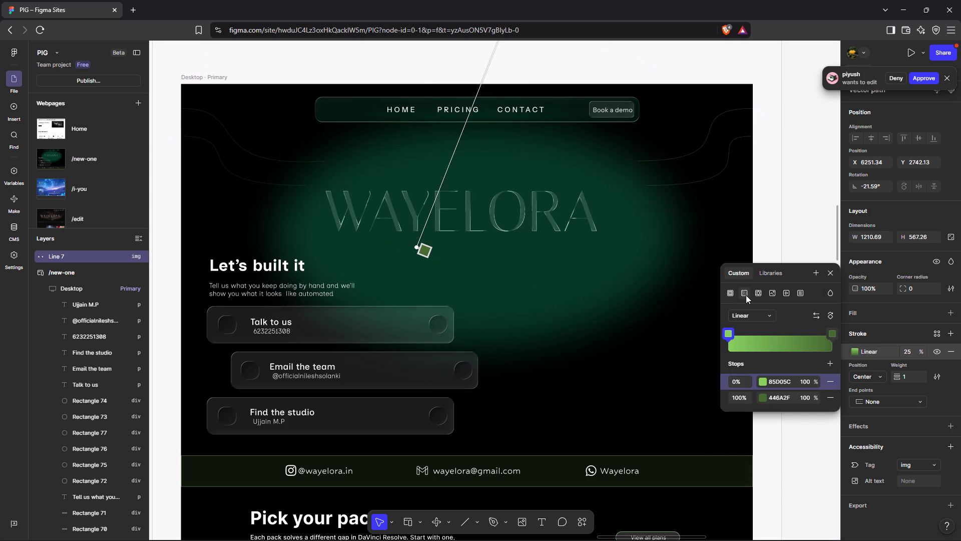
Set the S-curves' linear stroke gradient to run from FDFDFD at the first stop to green 6FAC4E at the last.
left_click(726, 335)
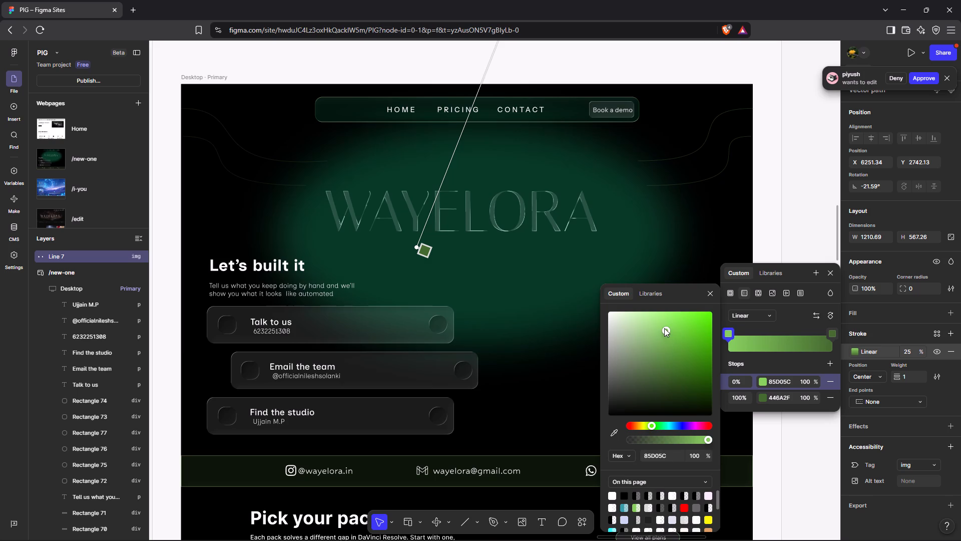
left_click_drag(664, 328, 600, 313)
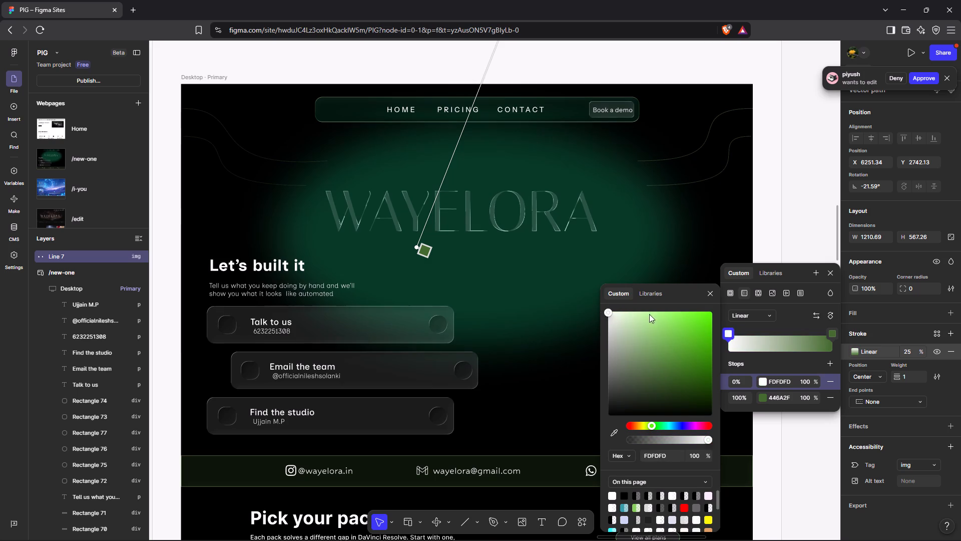
left_click(834, 335)
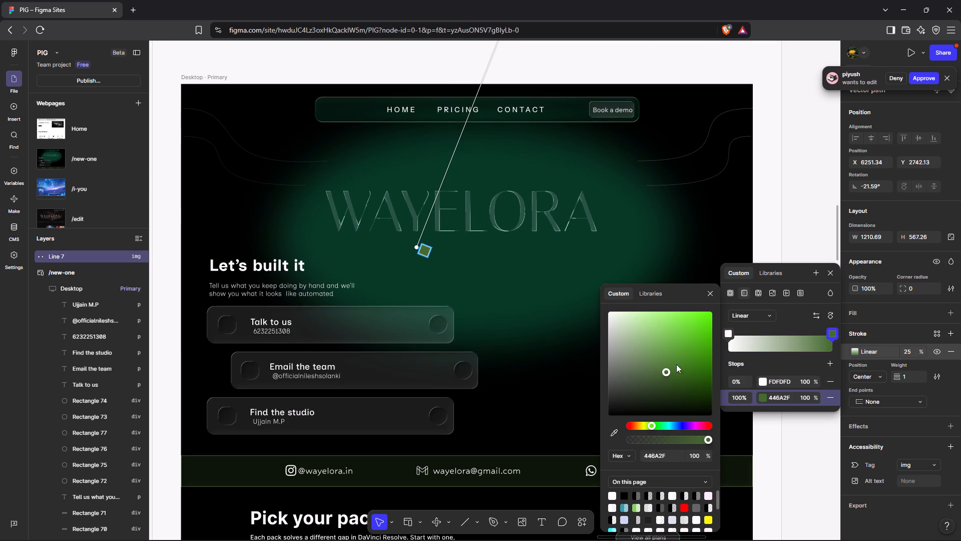
left_click_drag(666, 371, 647, 353)
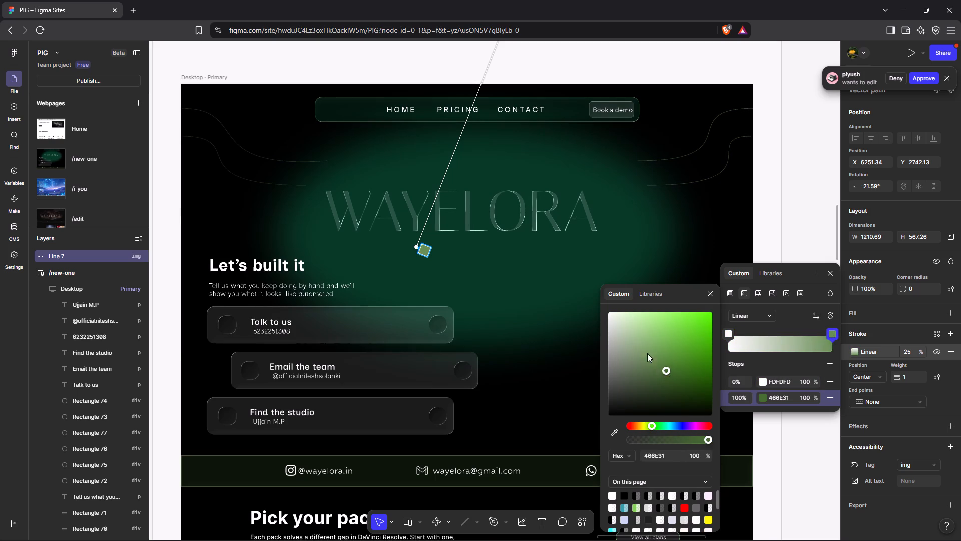
left_click_drag(647, 353, 644, 377)
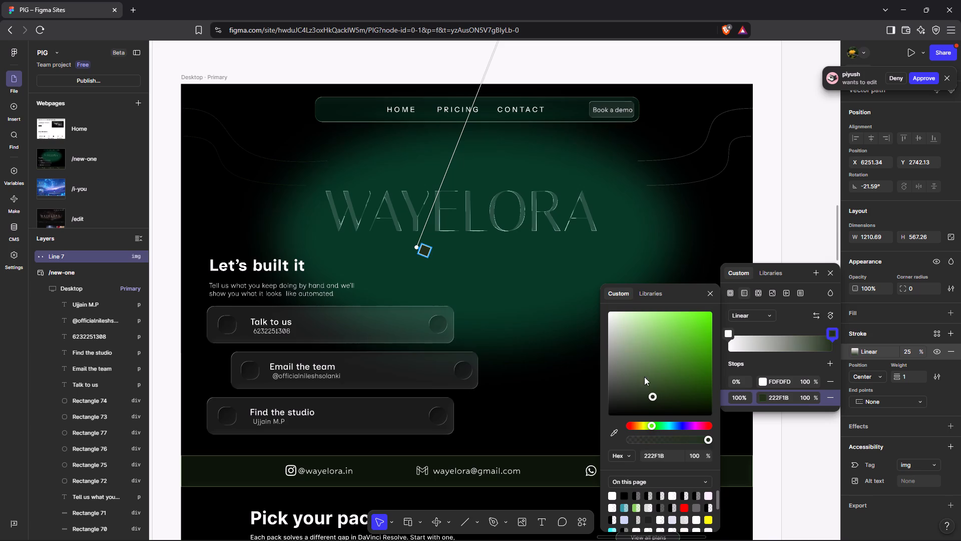
left_click_drag(644, 377, 617, 409)
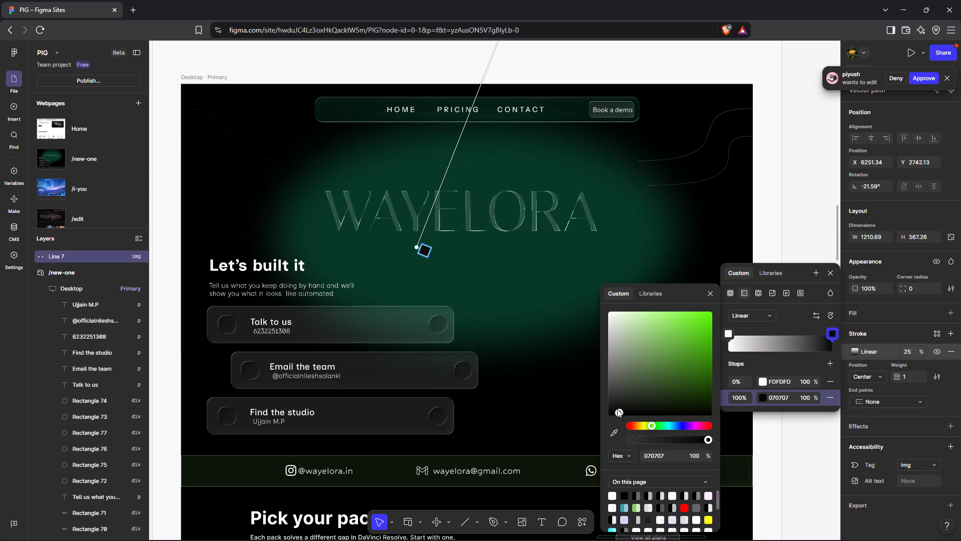
left_click_drag(617, 409, 637, 366)
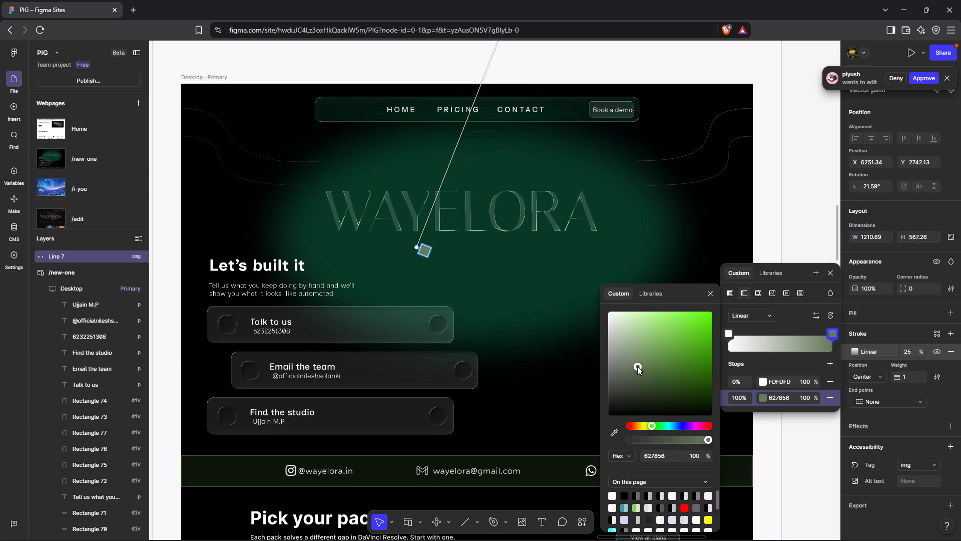
left_click_drag(637, 366, 637, 359)
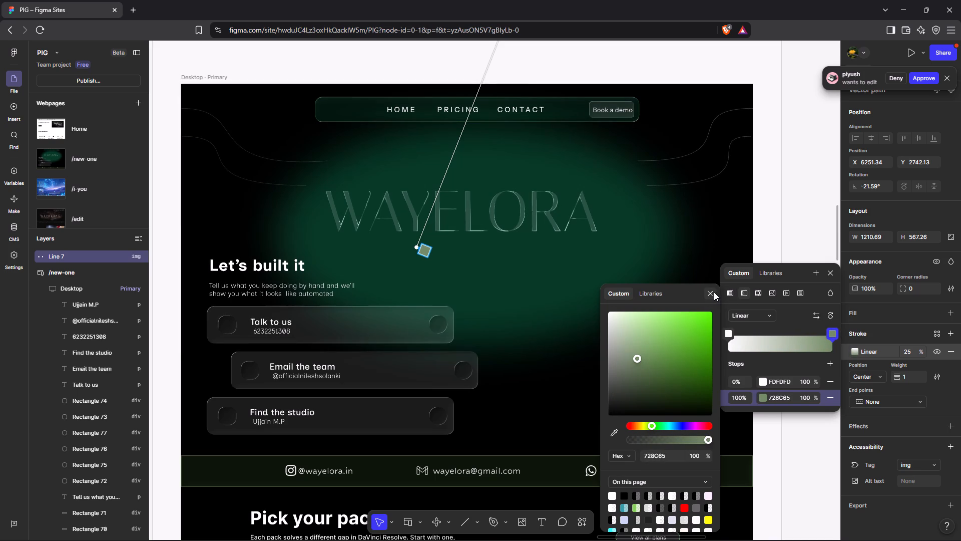
left_click(714, 292)
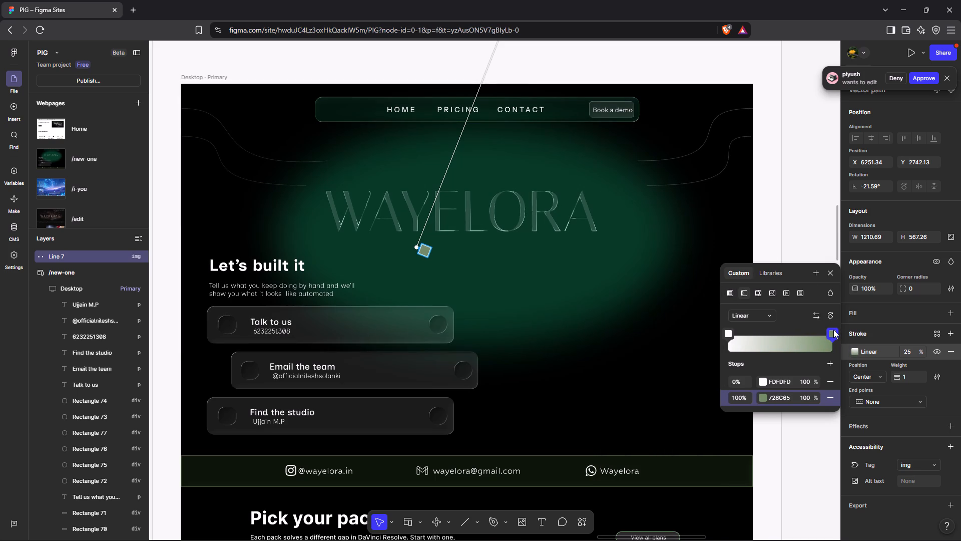
left_click(833, 331)
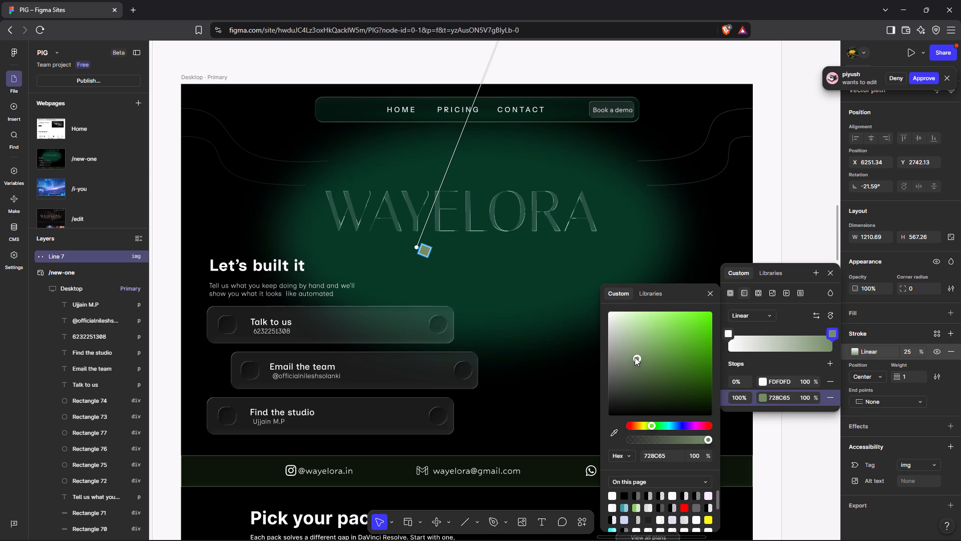
left_click_drag(635, 357, 665, 346)
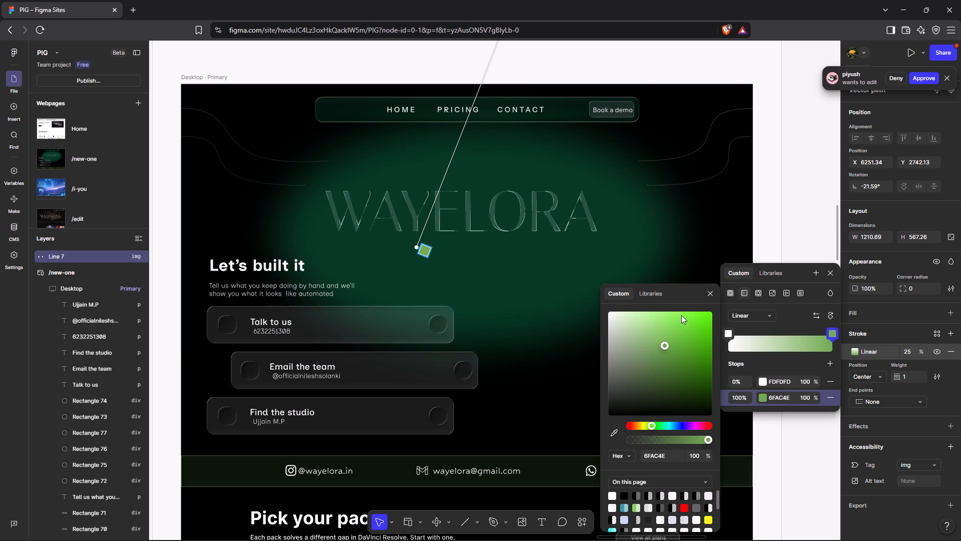
left_click(780, 217)
left_click(780, 217)
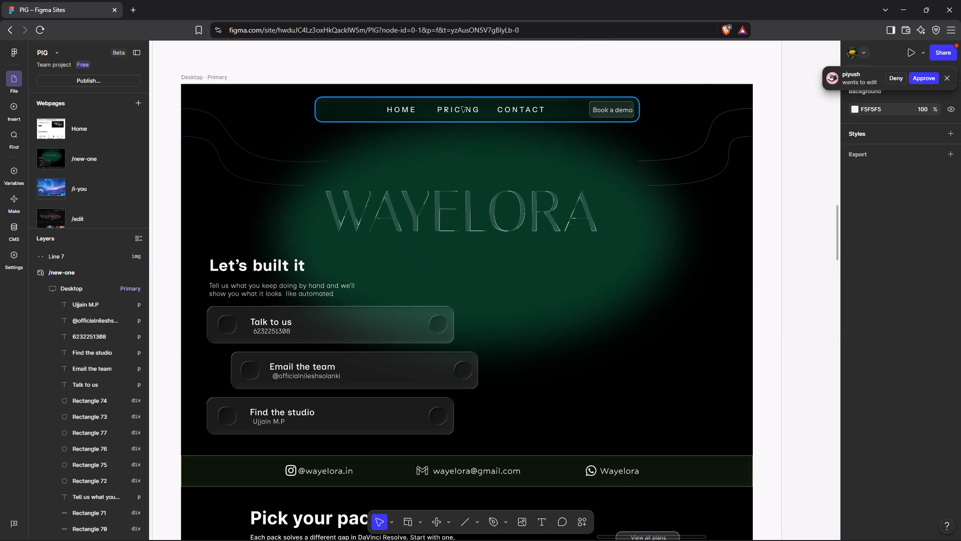
Set the S-curves' stroke weight to 1.2.
left_click(310, 162)
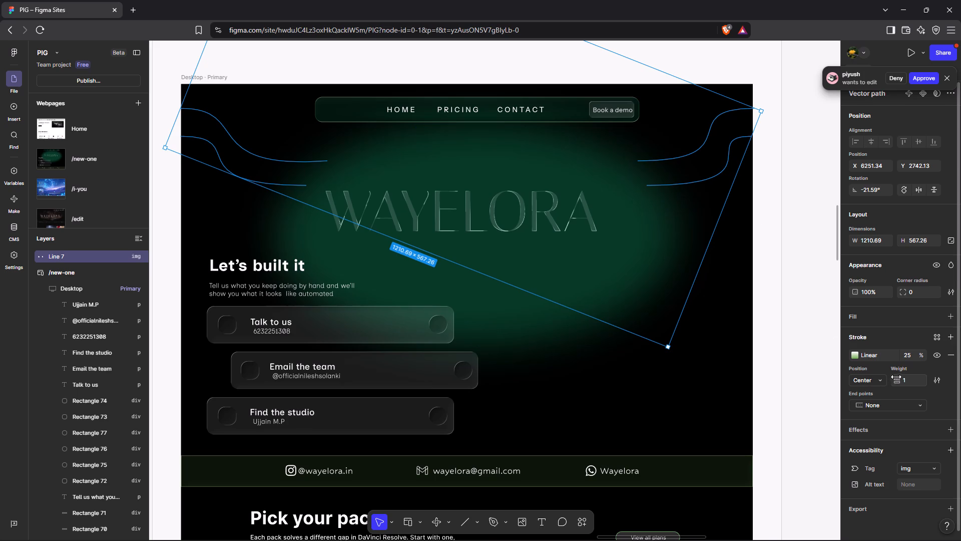
left_click_drag(898, 379, 477, 290)
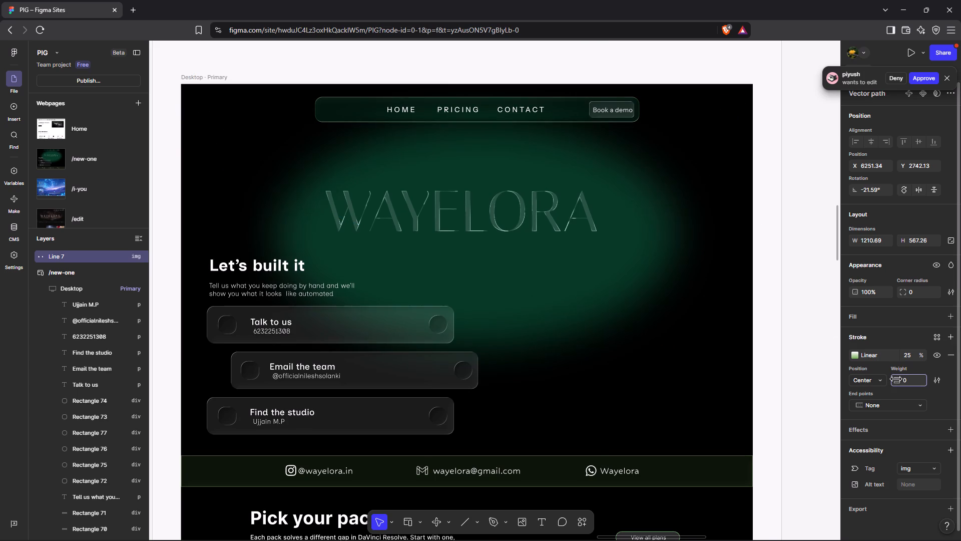
left_click_drag(477, 290, 482, 290)
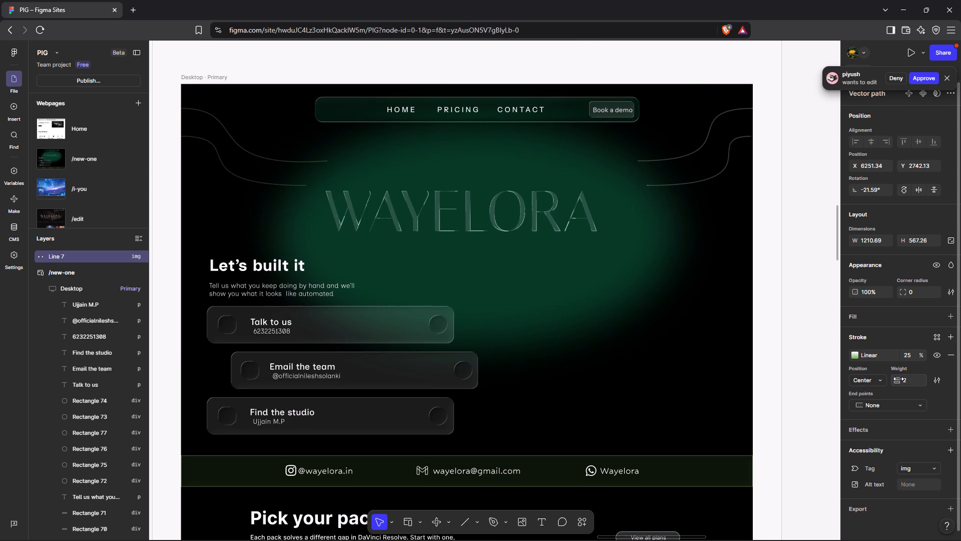
left_click(910, 382)
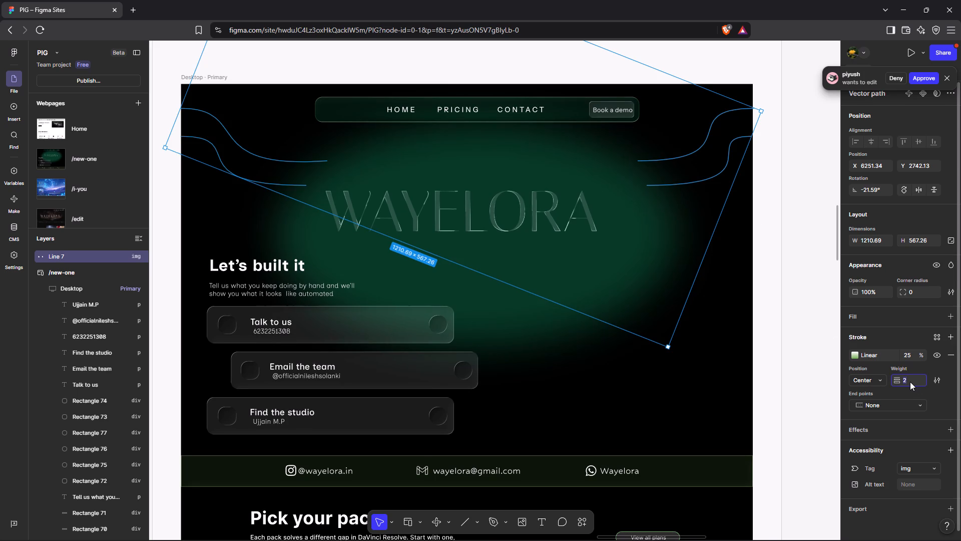
key("BackSpace")
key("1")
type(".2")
left_click(832, 347)
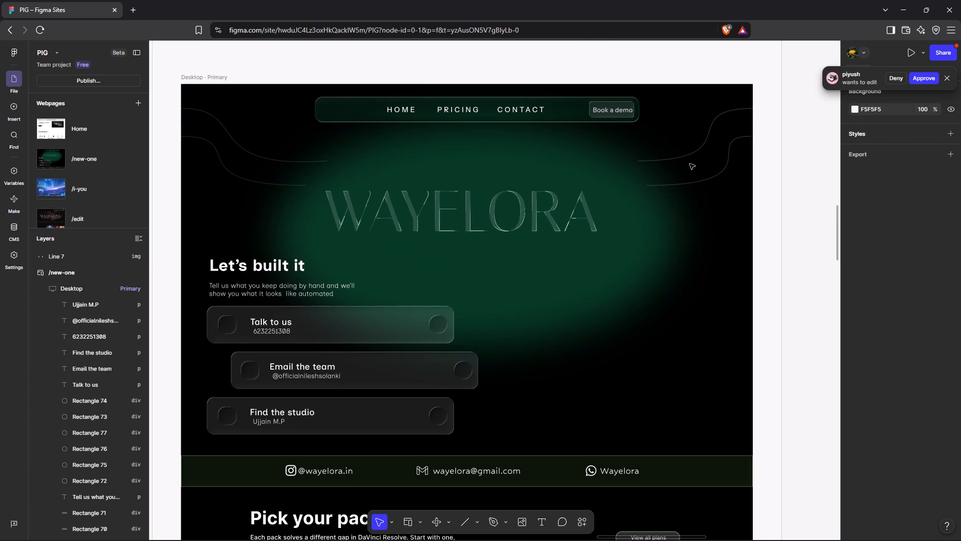
Add a Glass effect to the S-curved lines.
left_click(698, 182)
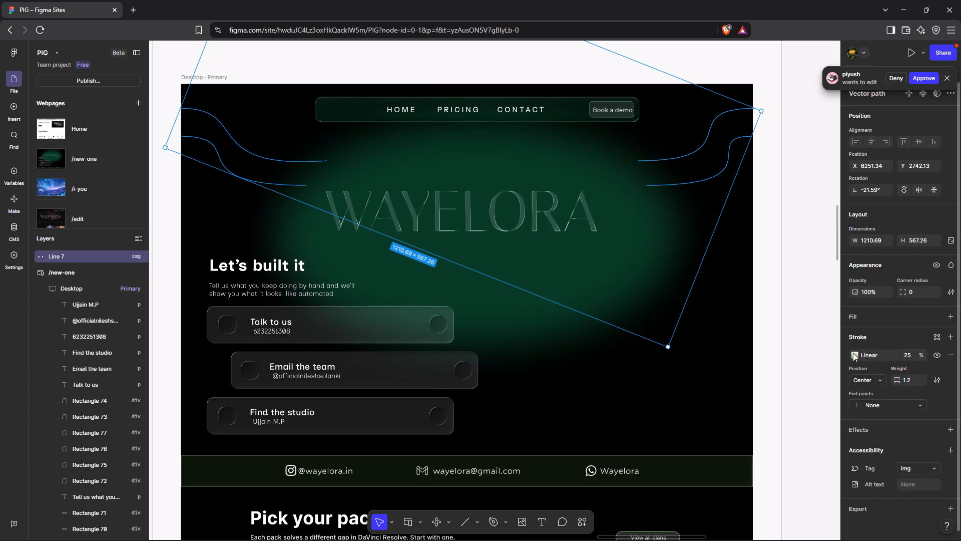
left_click(881, 380)
left_click(881, 380)
scroll(881, 437, "down", 1)
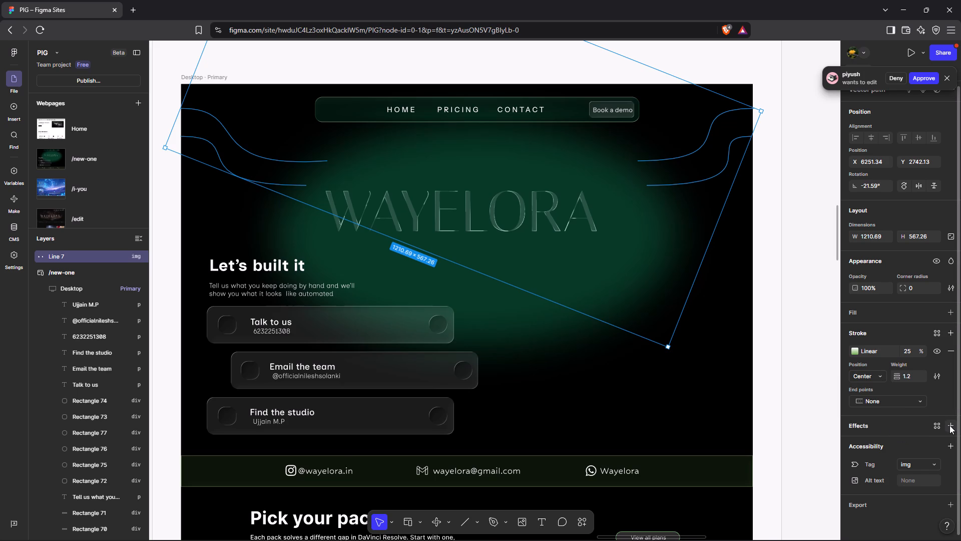
left_click(949, 425)
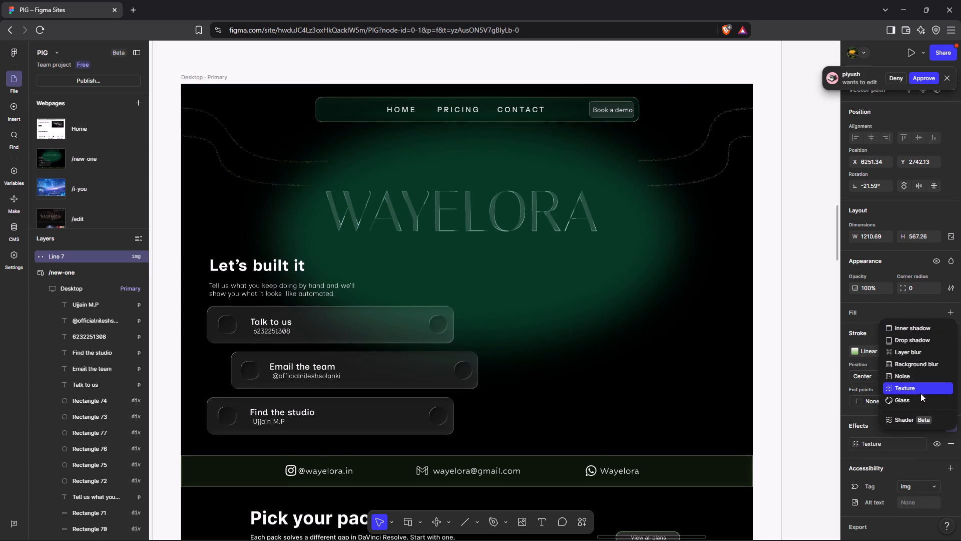
left_click(921, 398)
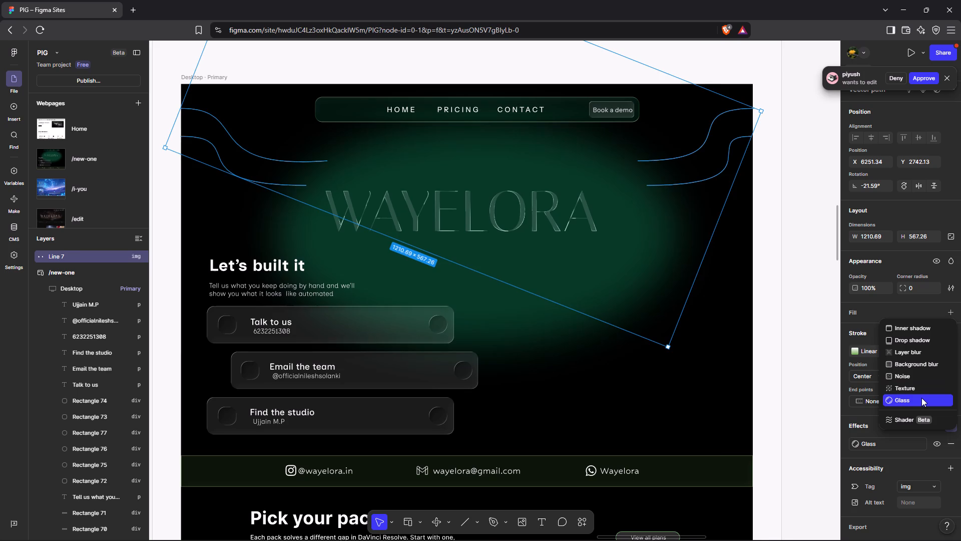
left_click(820, 340)
left_click(820, 340)
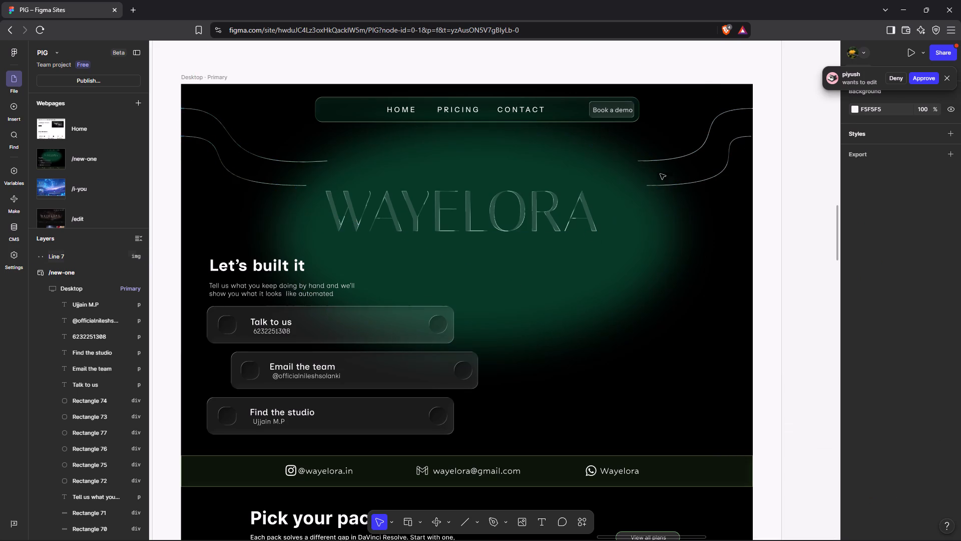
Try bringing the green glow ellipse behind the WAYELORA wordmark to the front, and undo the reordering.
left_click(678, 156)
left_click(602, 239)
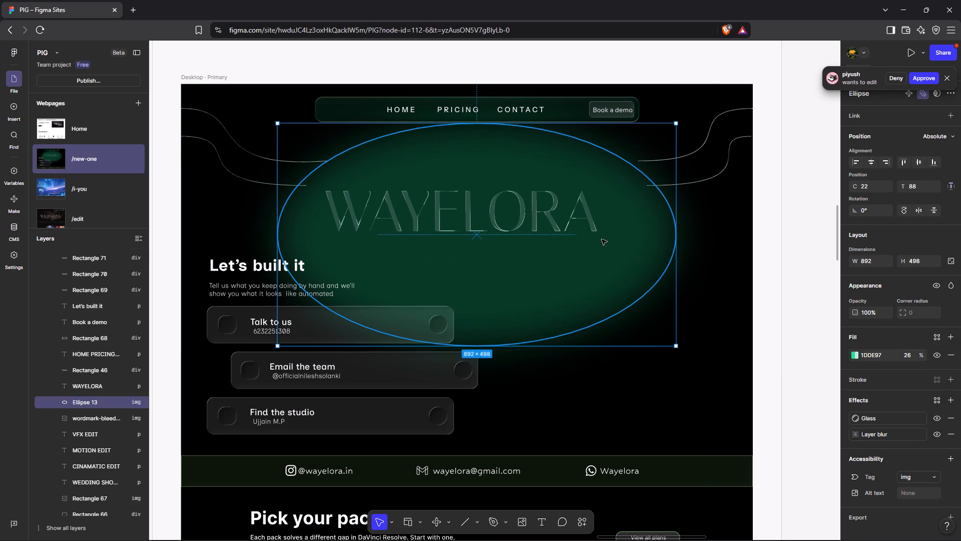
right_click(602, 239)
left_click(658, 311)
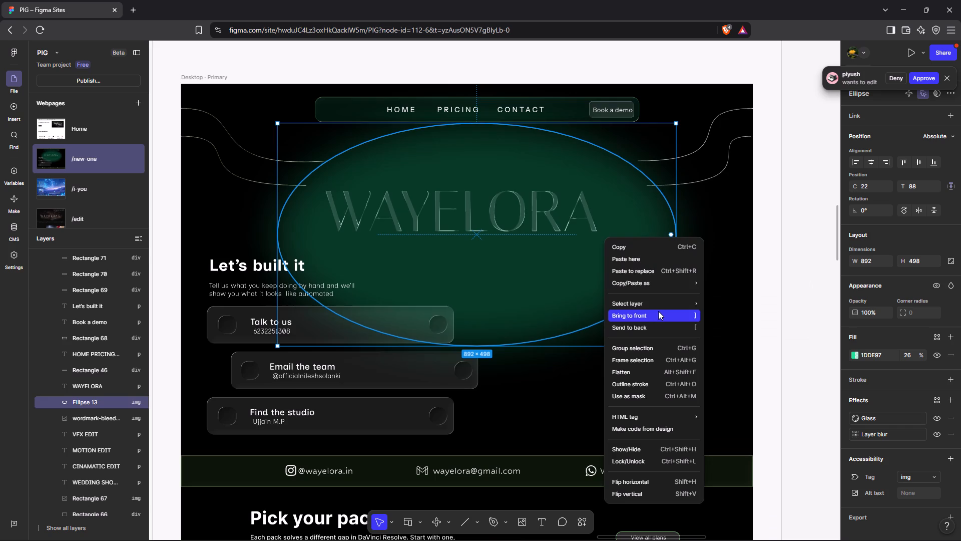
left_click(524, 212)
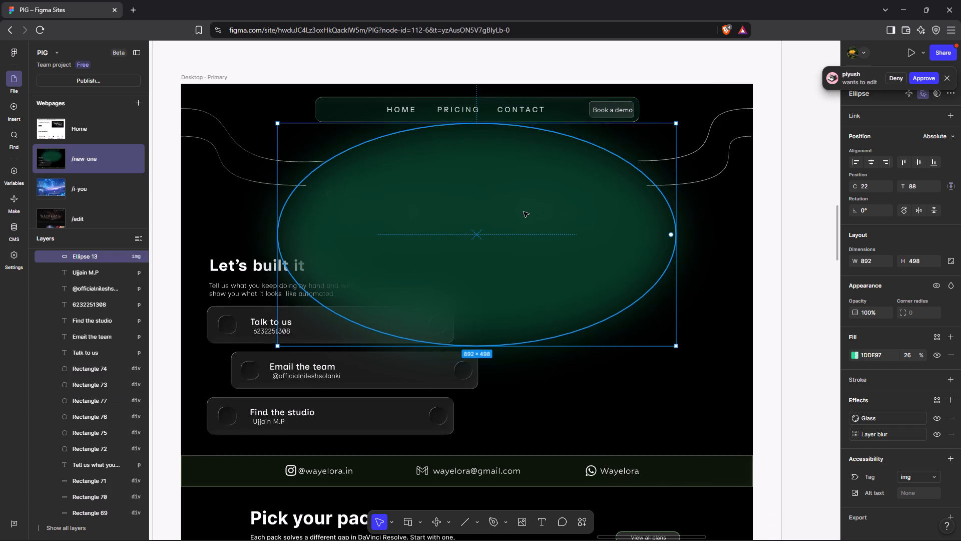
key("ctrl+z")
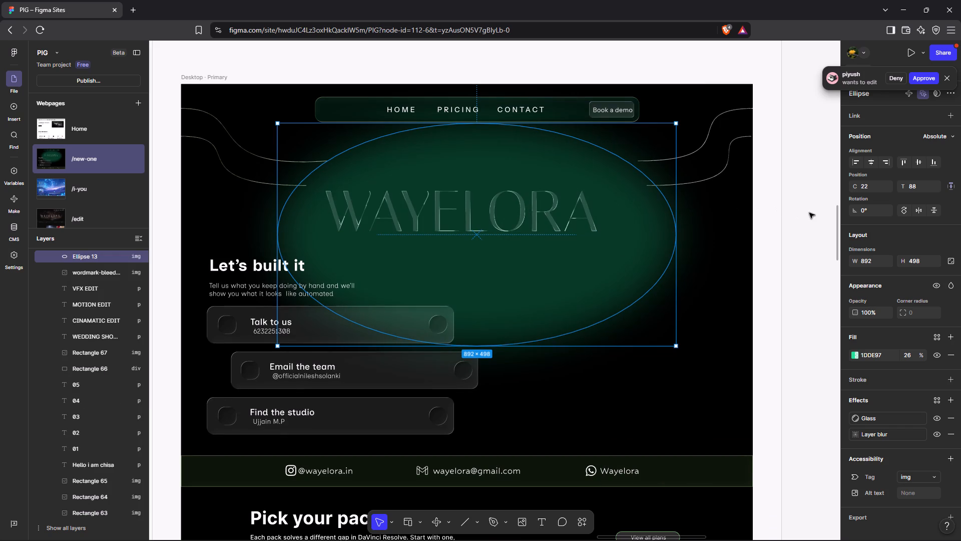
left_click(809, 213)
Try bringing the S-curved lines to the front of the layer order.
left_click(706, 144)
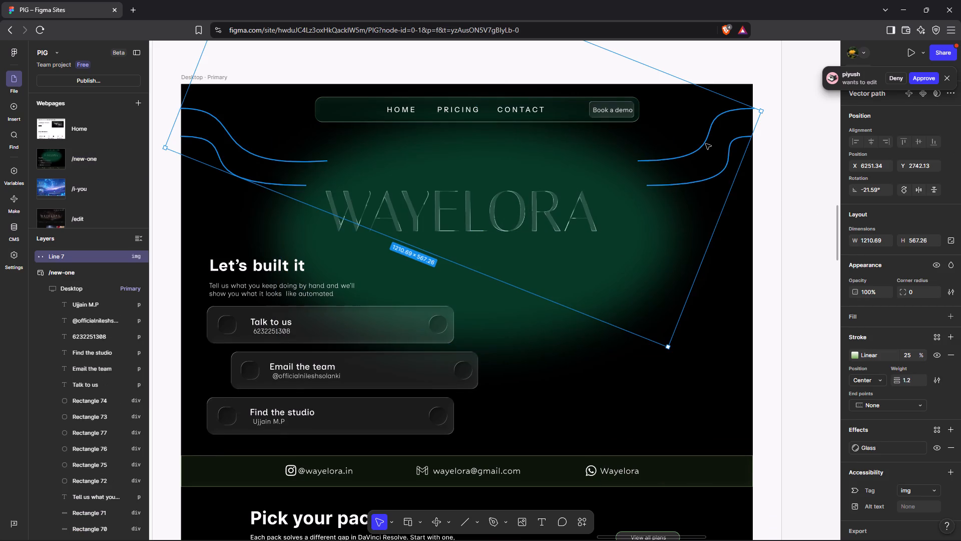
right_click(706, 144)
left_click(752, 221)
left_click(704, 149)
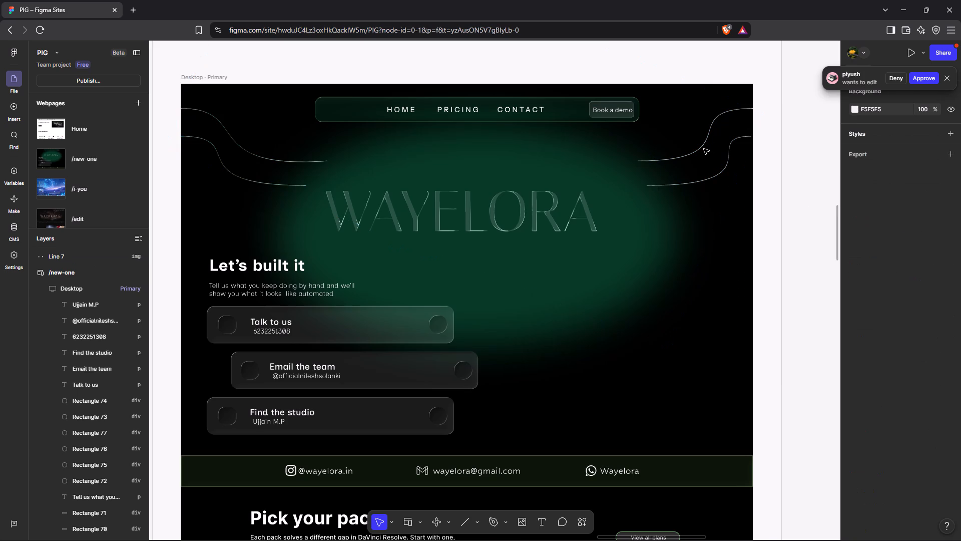
Send the S-curved lines to the back of the layer order.
left_click(703, 145)
right_click(703, 145)
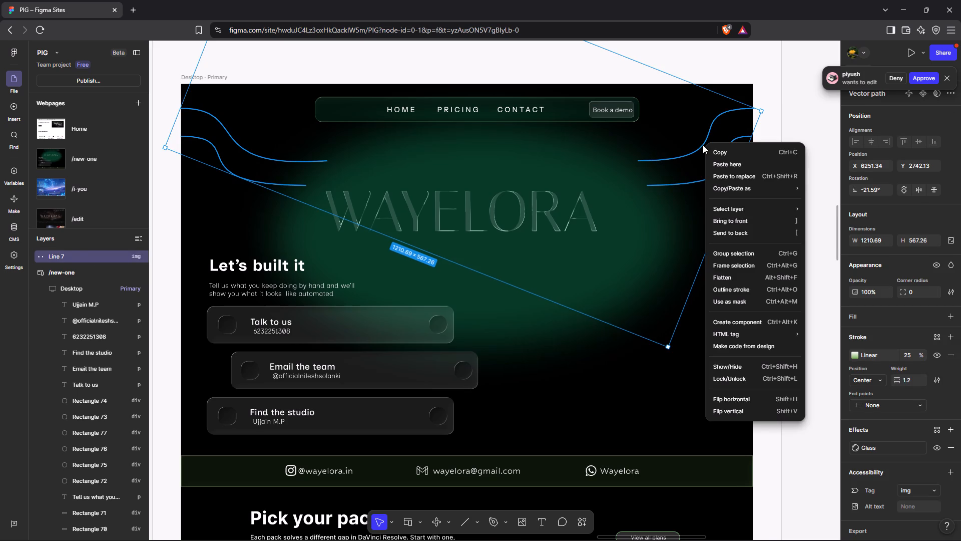
left_click(751, 231)
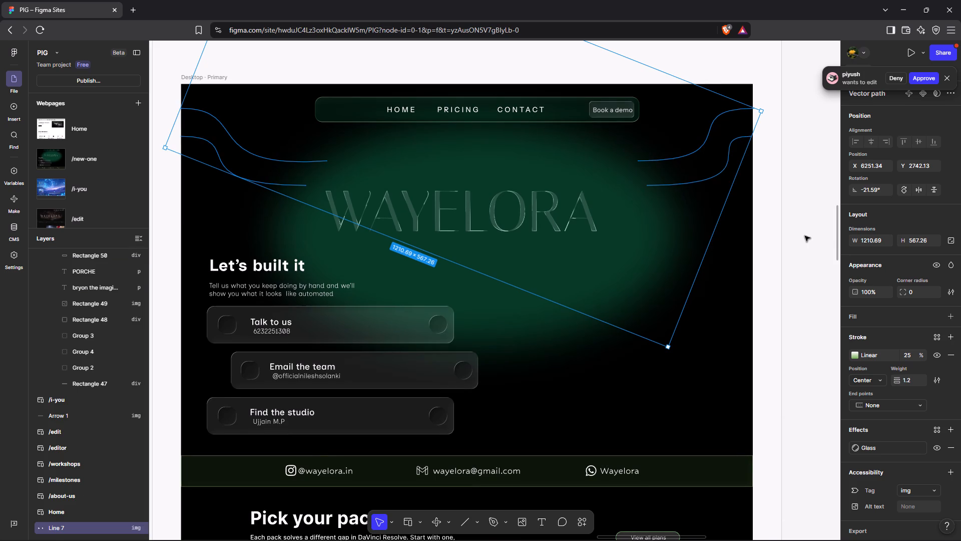
left_click(805, 236)
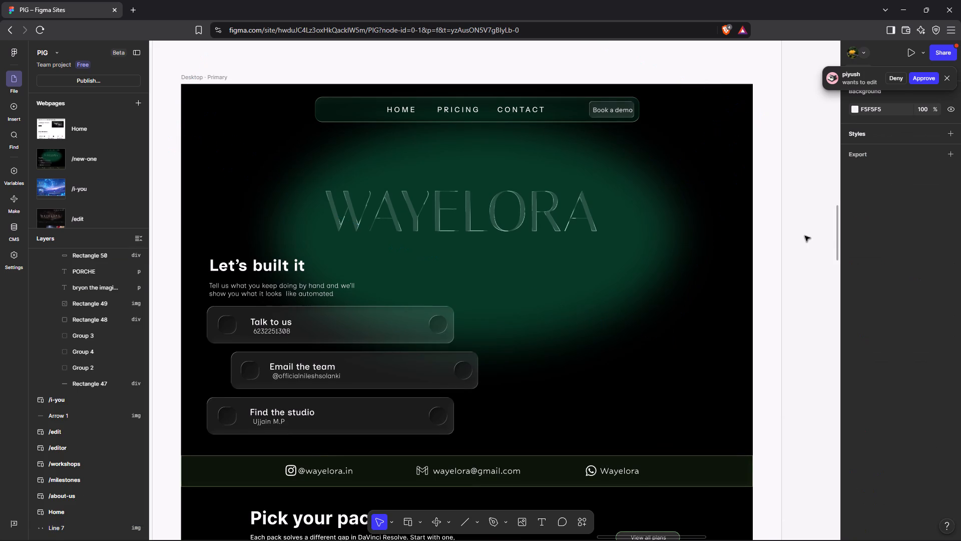
Undo the last layer-order changes made to the S-curved lines.
key("ctrl+z")
left_click(805, 236)
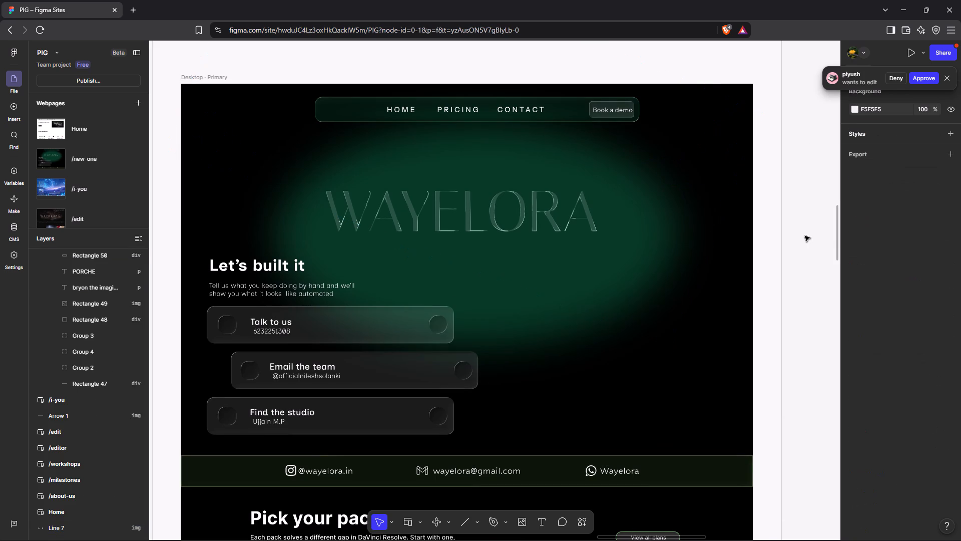
key("ctrl+z")
key("ctrl+z")
left_click(805, 236)
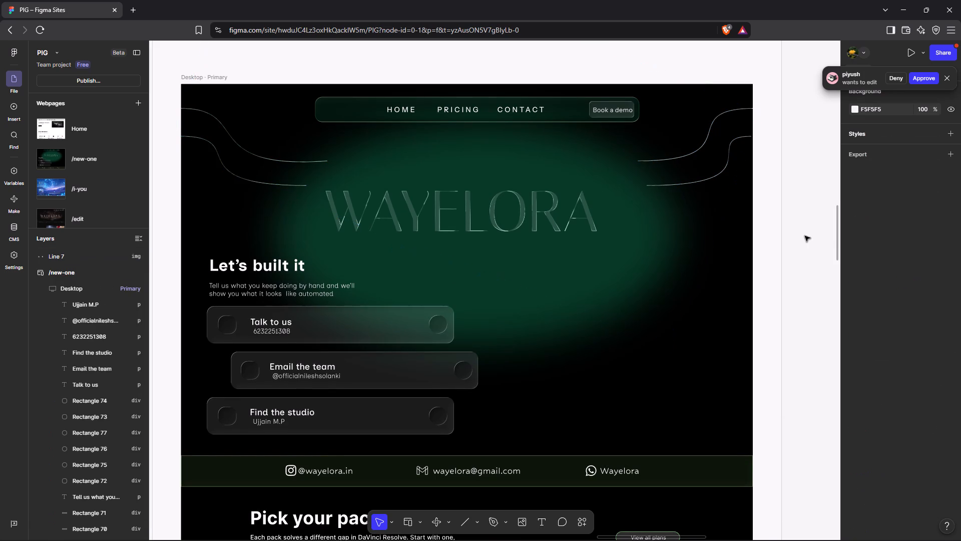
left_click(805, 236)
Preview the /new-one page to check how the hero renders, and return to the canvas.
scroll(354, 176, "right", 1)
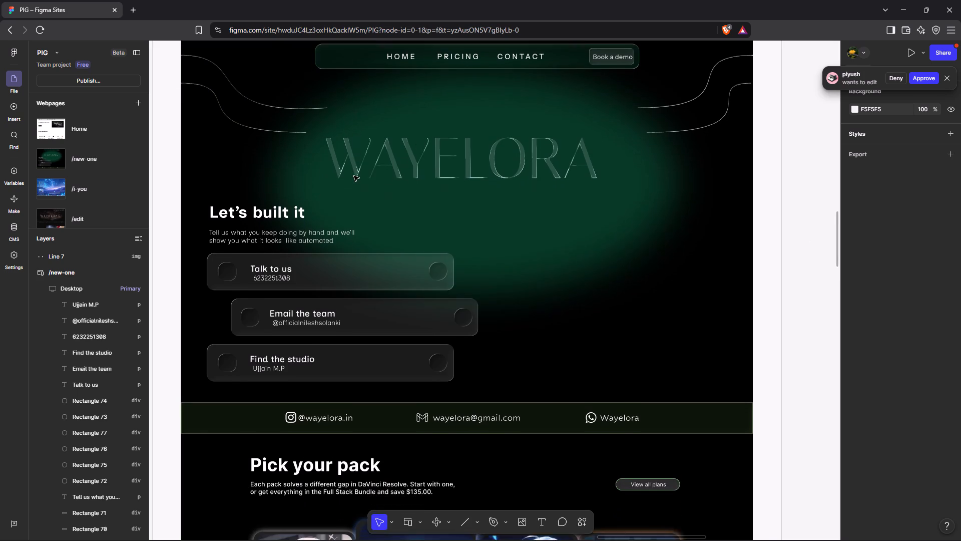
scroll(354, 176, "right", 2)
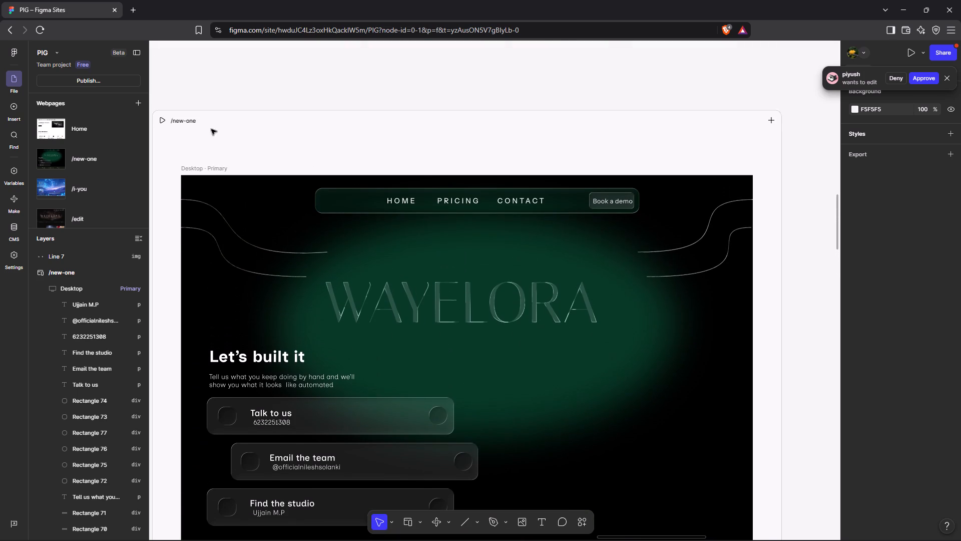
left_click(166, 122)
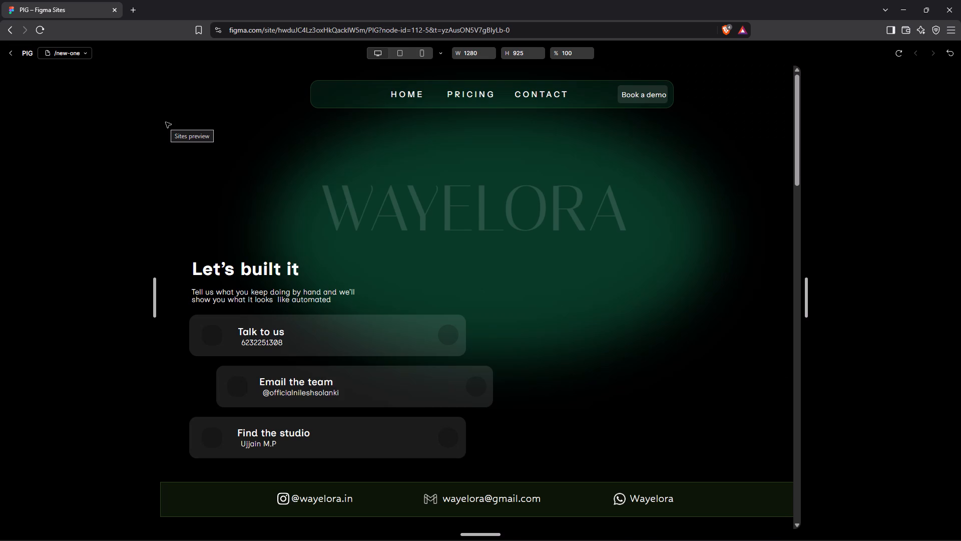
scroll(447, 307, "down", 6)
scroll(447, 307, "up", 5)
left_click(14, 55)
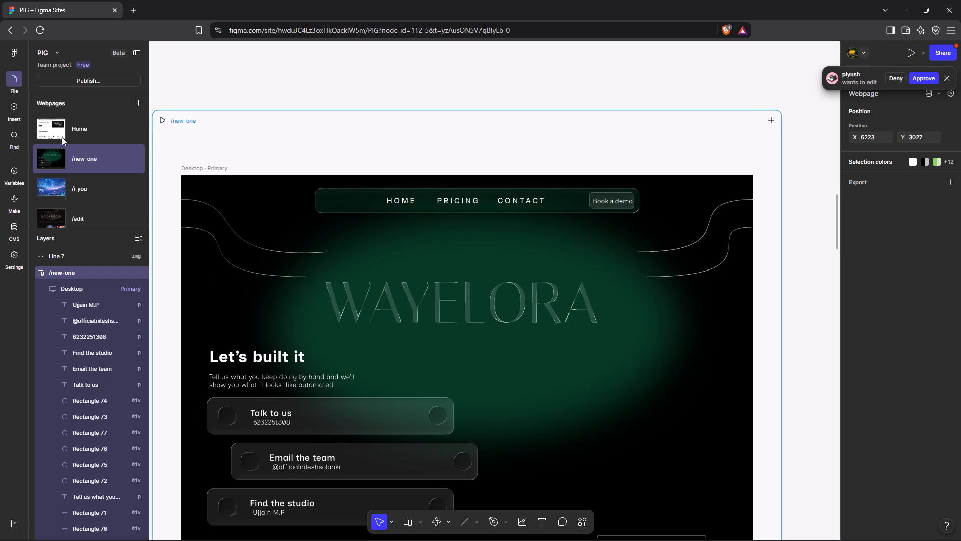
Delete the "Find the studio" contact box together with its two text lines and both circles.
scroll(214, 421, "down", 4)
left_click(430, 368)
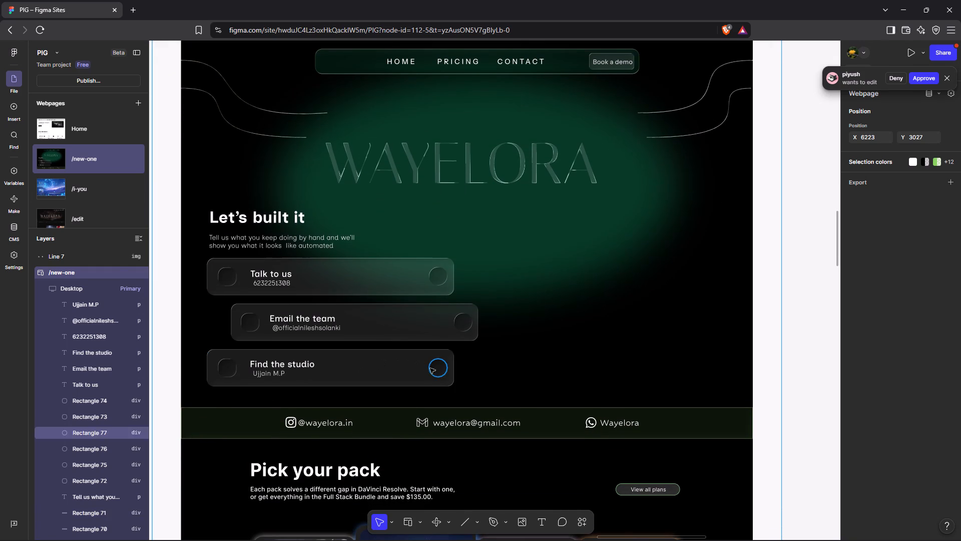
left_click(498, 368)
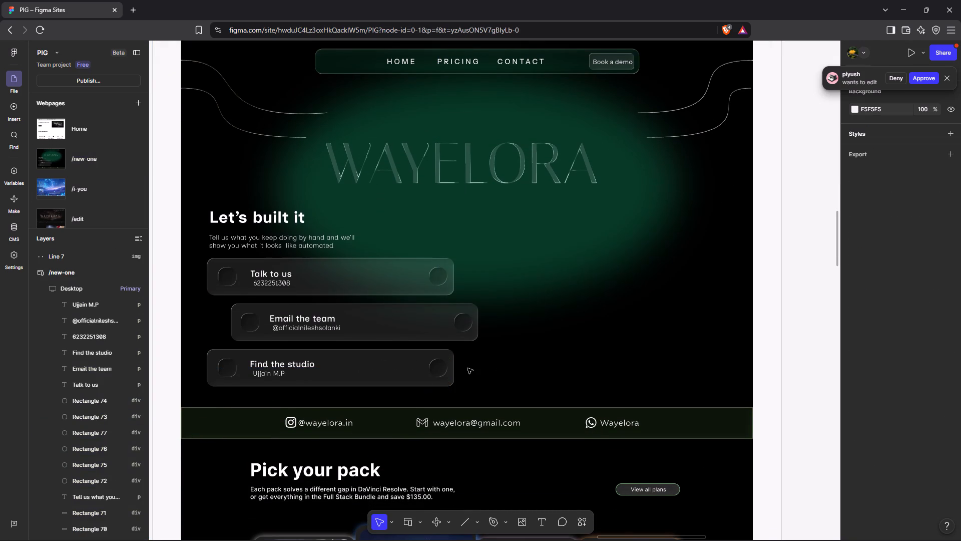
left_click(433, 369, "shift")
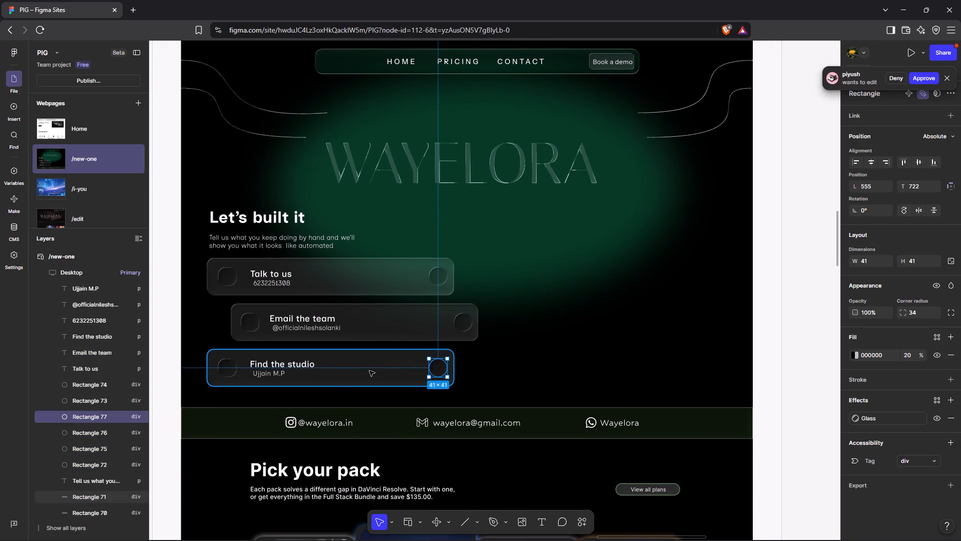
left_click(368, 371, "shift")
left_click(259, 357, "shift")
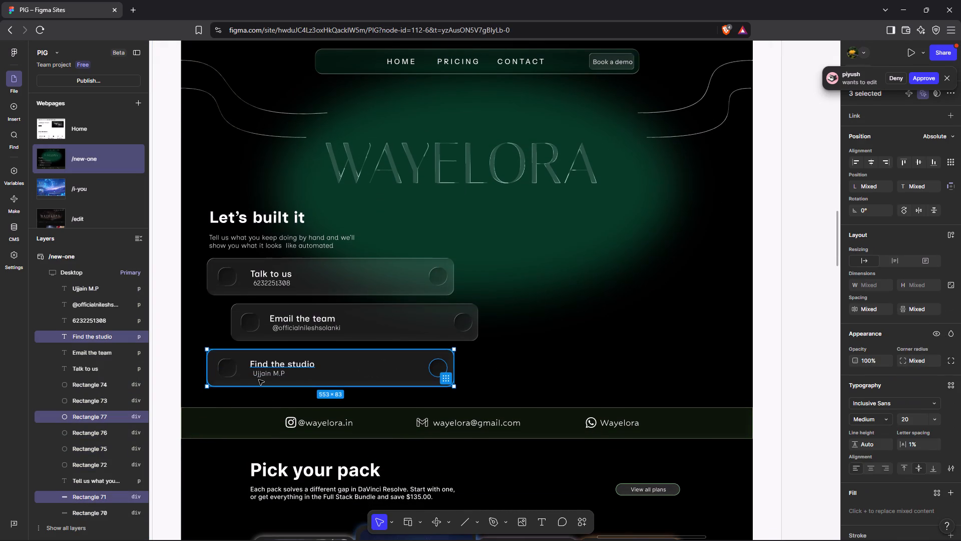
left_click(259, 380, "shift")
left_click(268, 374, "shift")
left_click(224, 369, "shift")
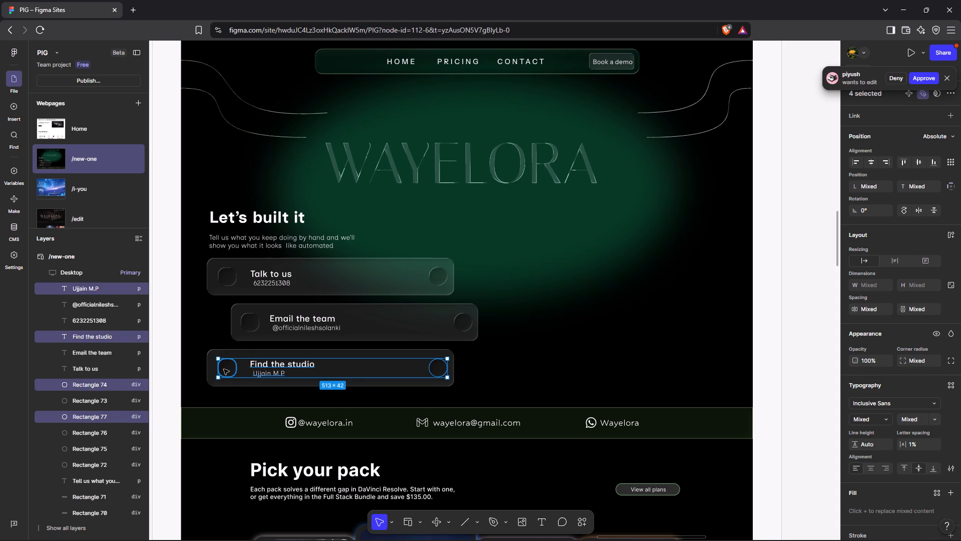
left_click(241, 382, "shift")
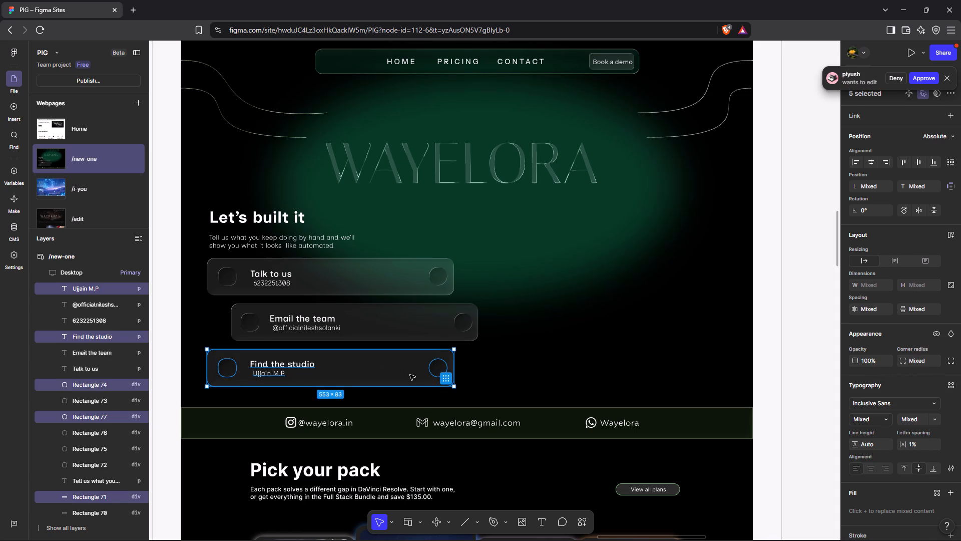
key("BackSpace")
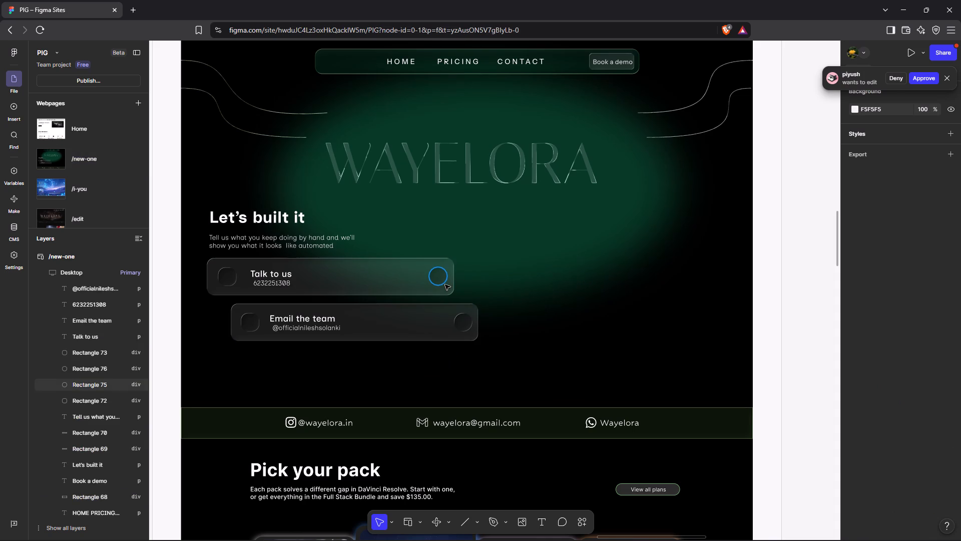
Move the two remaining contact boxes and their contents, without the green glow ellipse, down to just above the social contact strip.
left_click(501, 347)
left_click_drag(501, 347, 331, 300)
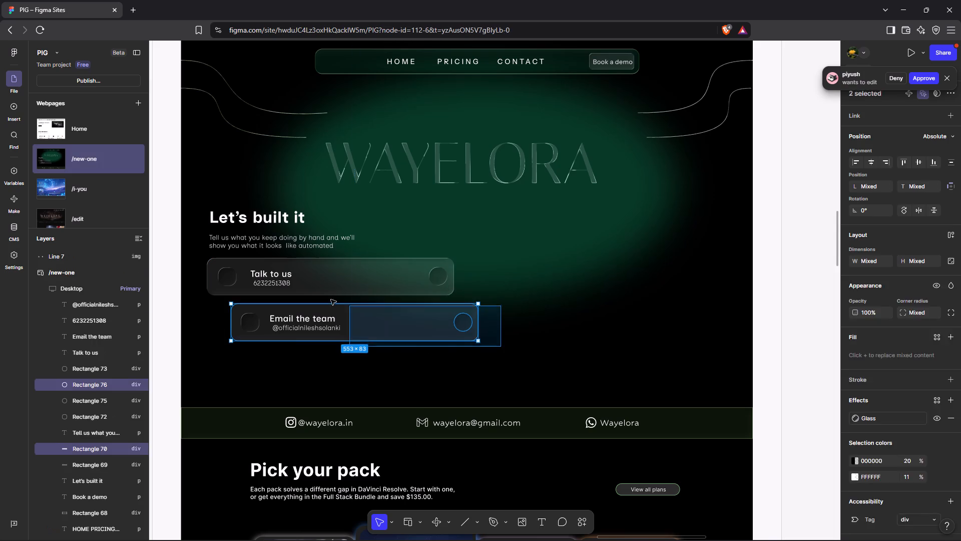
left_click_drag(331, 300, 225, 277)
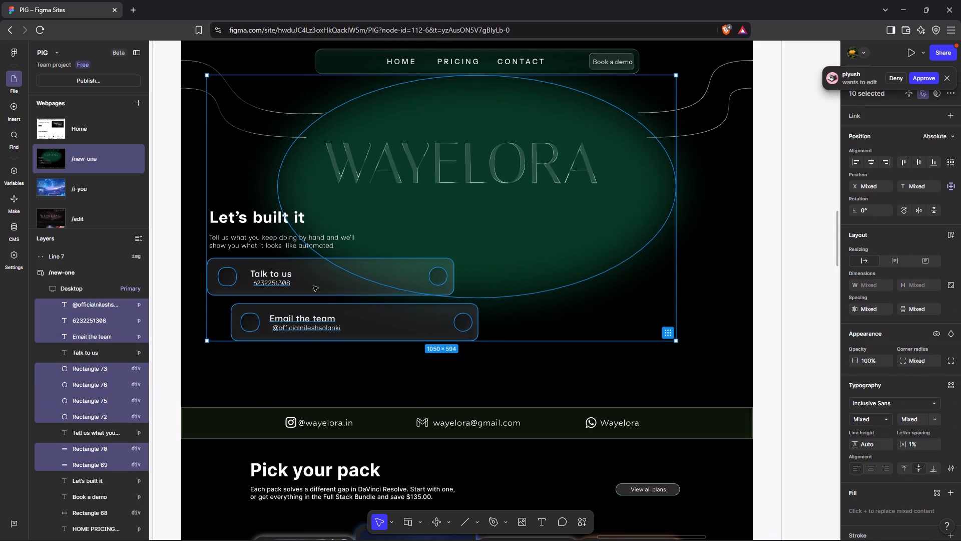
left_click(588, 342, "shift")
left_click(608, 322, "shift")
left_click(543, 259, "shift")
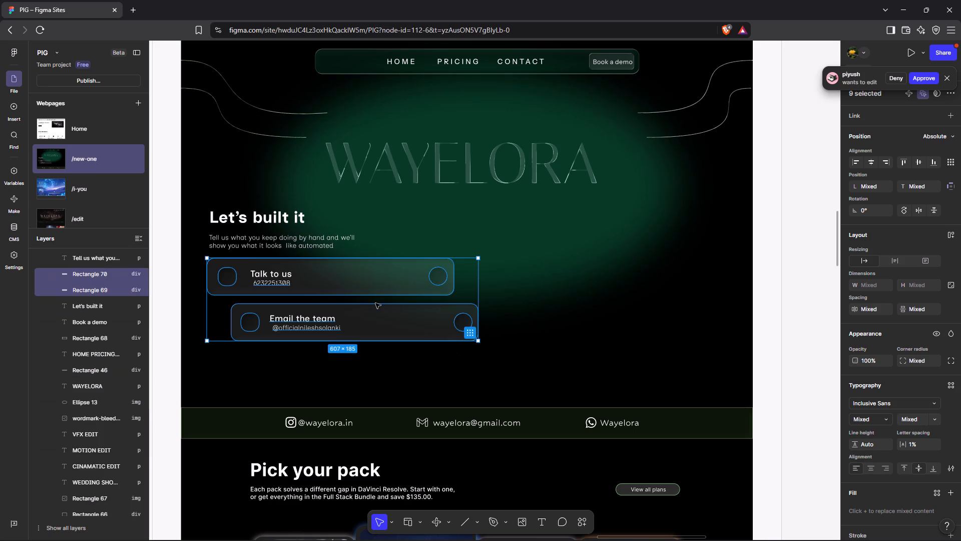
left_click_drag(367, 297, 364, 340)
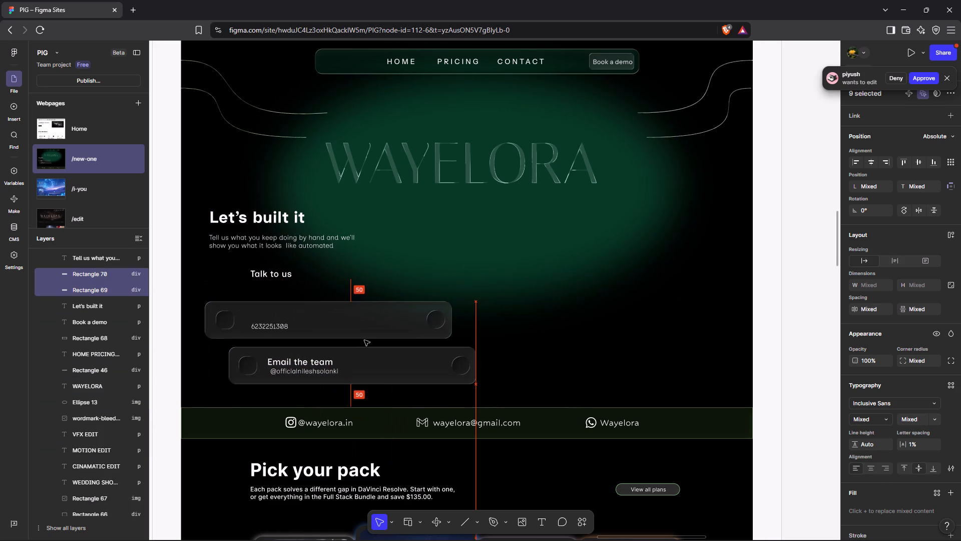
left_click_drag(364, 340, 369, 348)
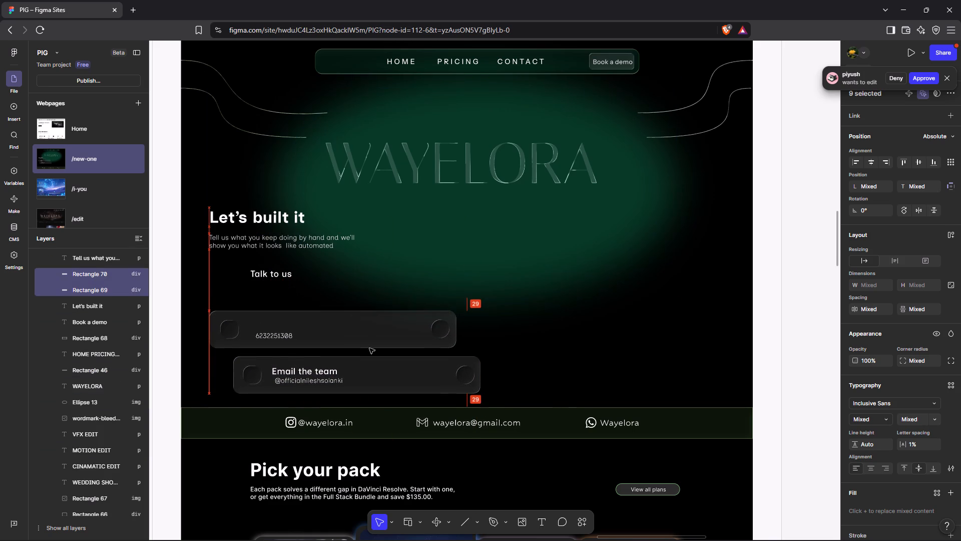
left_click_drag(369, 348, 370, 350)
Move the "Talk to us" label into its relocated box, just above the phone number and aligned with its left edge at about L 167.
left_click(270, 271)
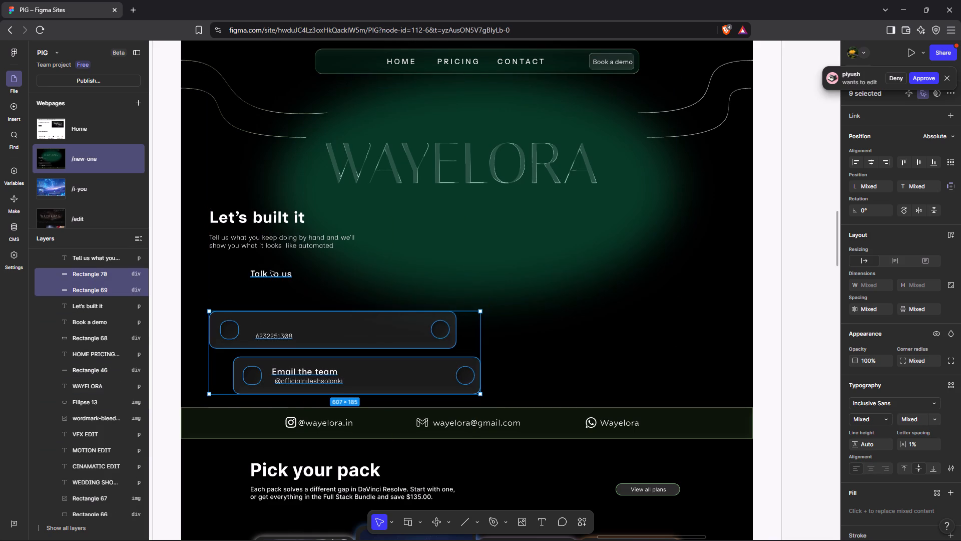
left_click_drag(272, 277, 276, 323)
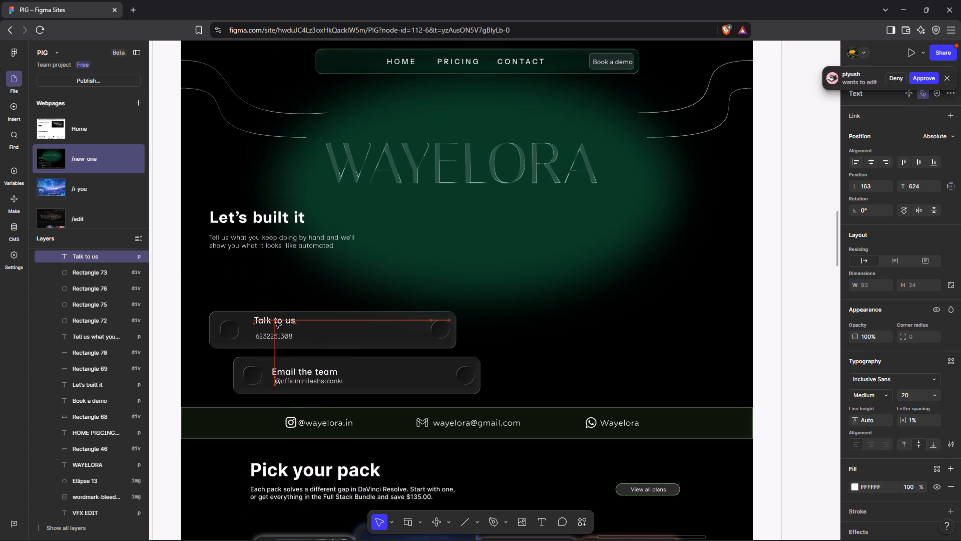
left_click_drag(276, 323, 276, 328)
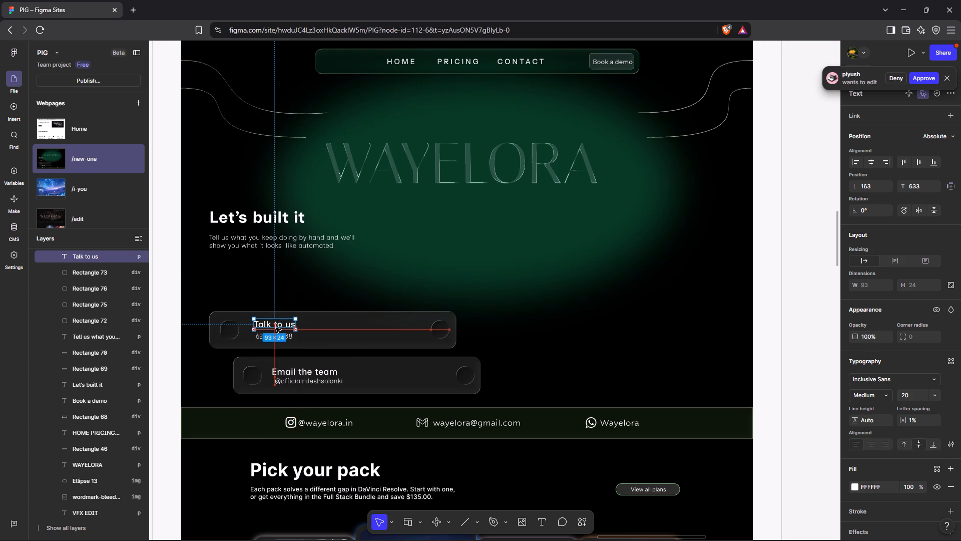
left_click_drag(276, 328, 275, 331)
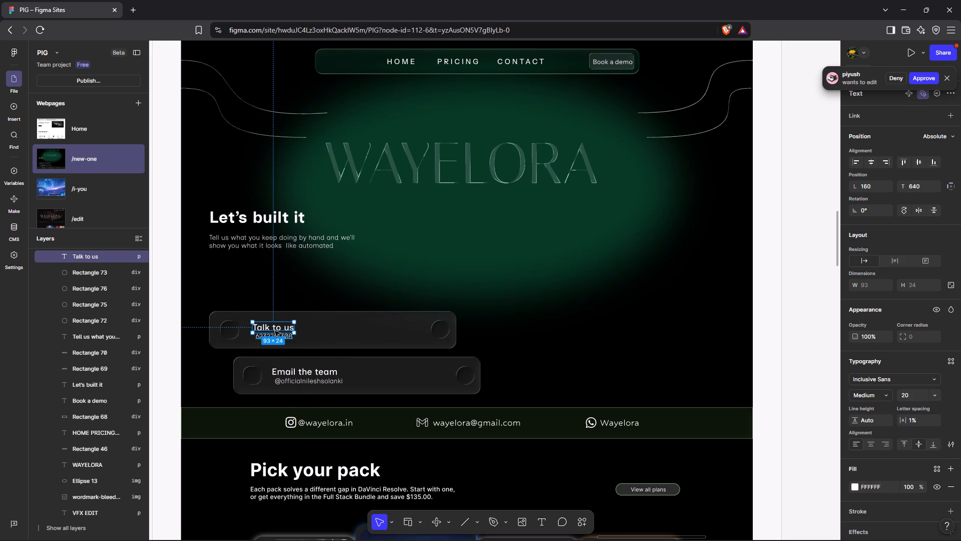
left_click(275, 331)
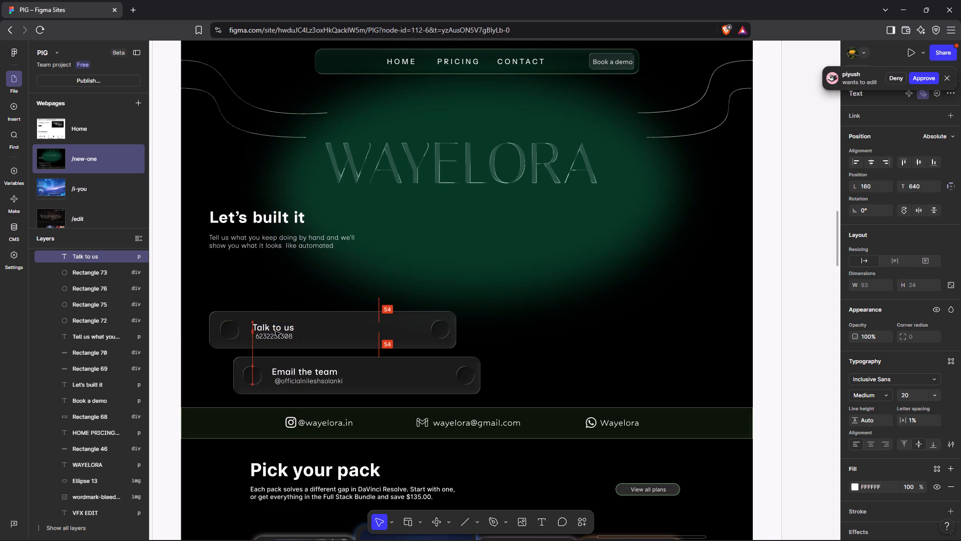
left_click(521, 365)
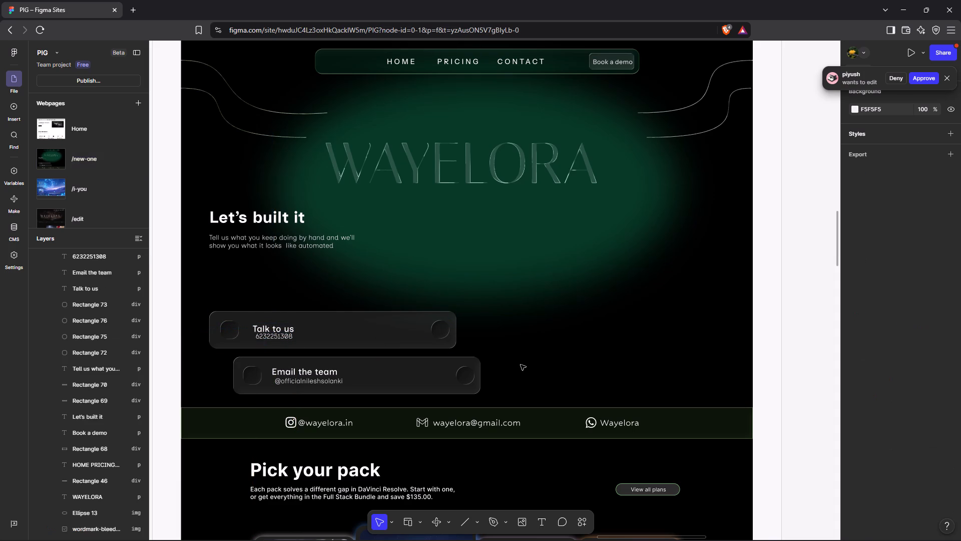
left_click_drag(263, 328, 274, 328)
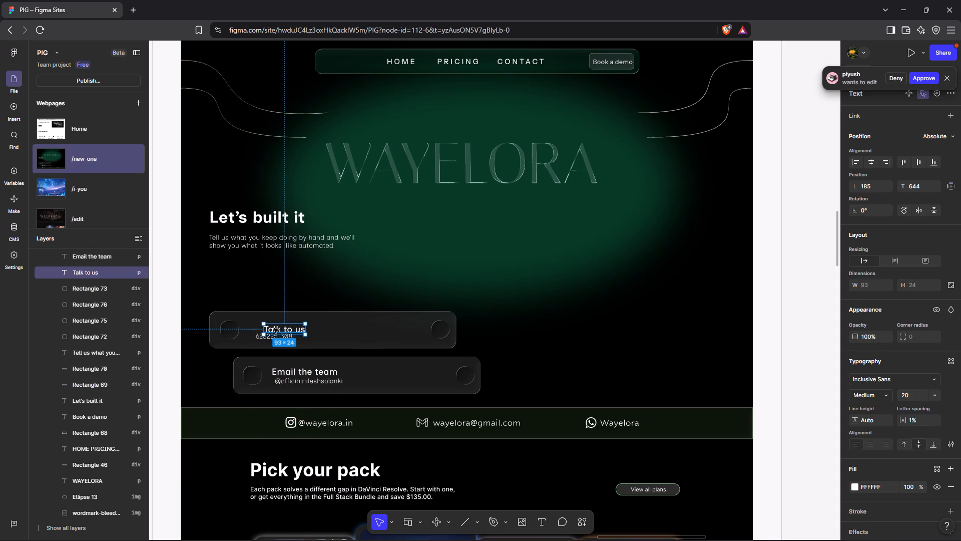
left_click_drag(274, 328, 264, 326)
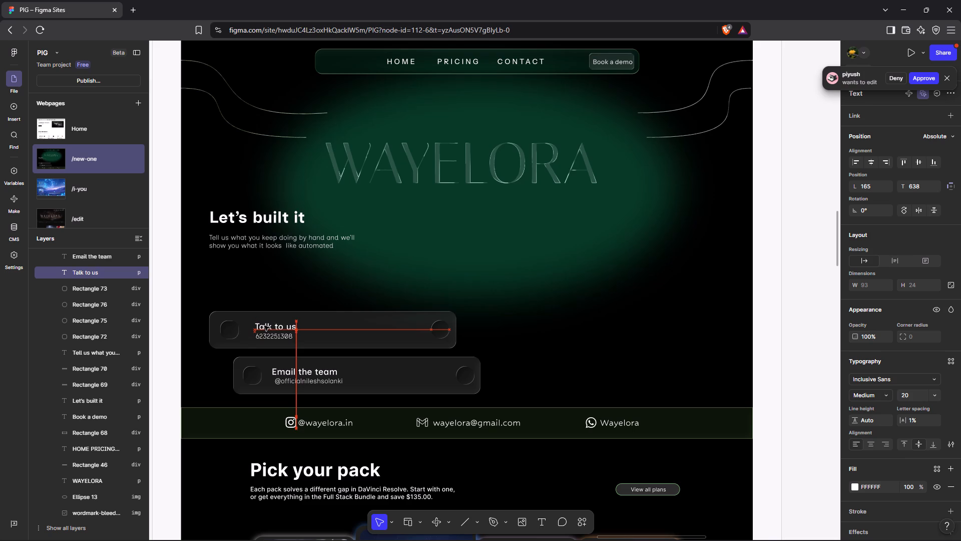
left_click_drag(264, 326, 265, 326)
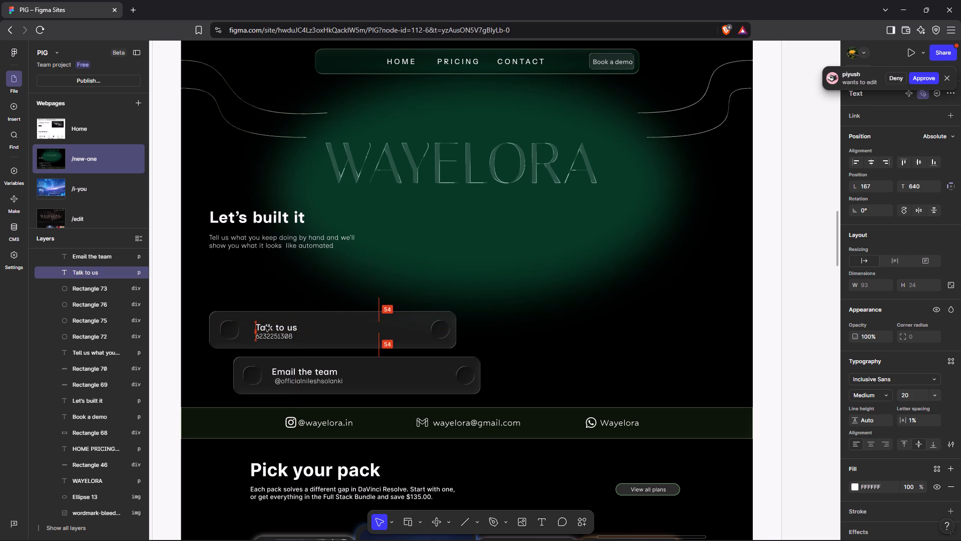
left_click_drag(265, 326, 265, 326)
left_click(575, 371)
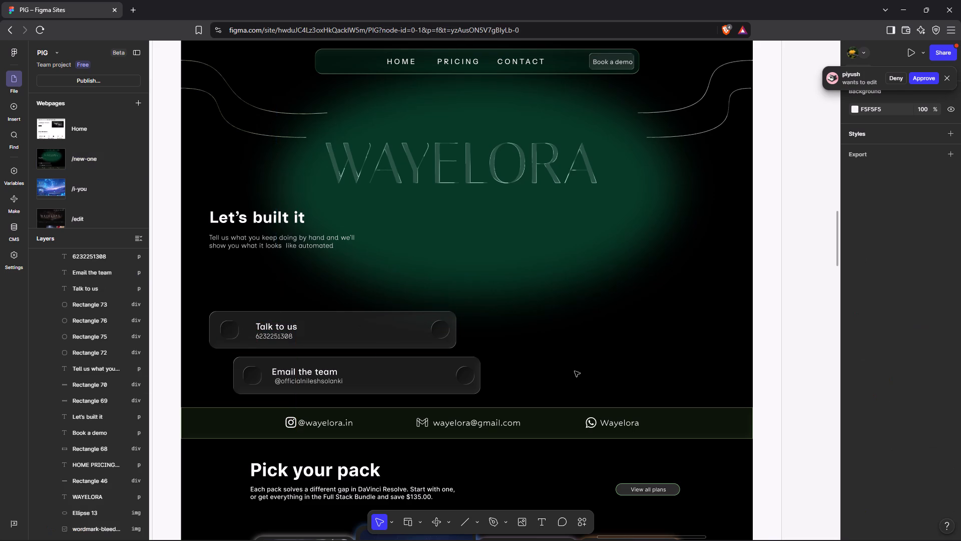
Recolour the outline of the "View all plans" button with the page's 1DDE97 green at 26% opacity.
scroll(575, 371, "up", 1)
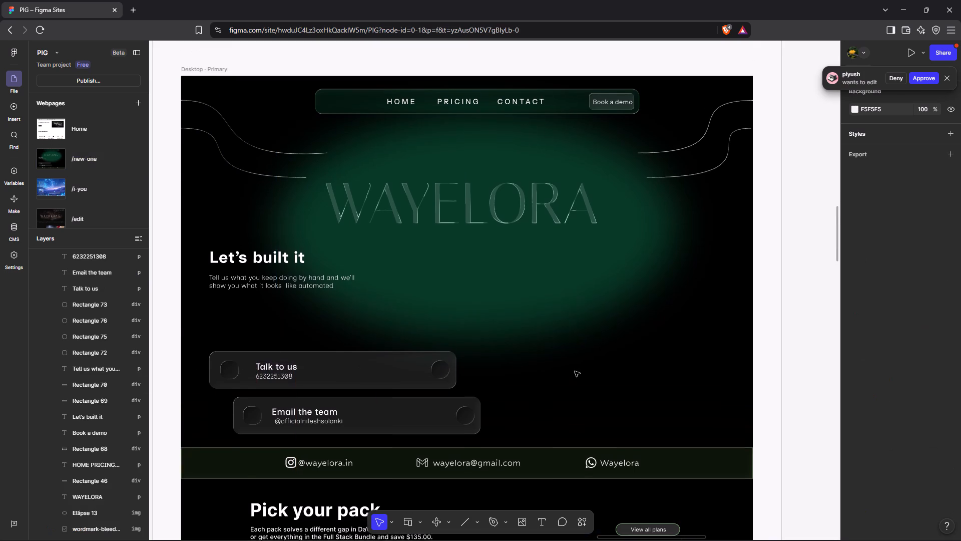
scroll(575, 371, "up", 1)
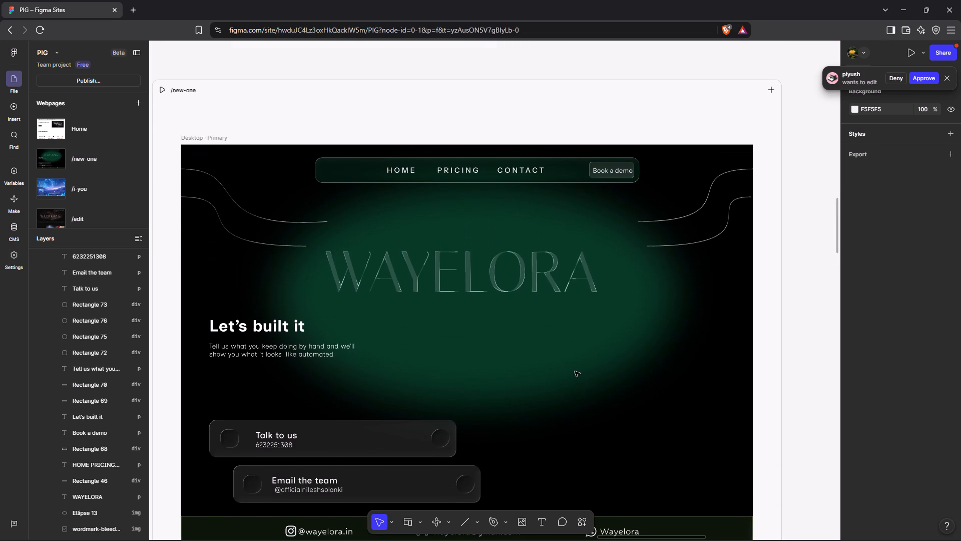
scroll(575, 371, "up", 1)
scroll(574, 369, "down", 5)
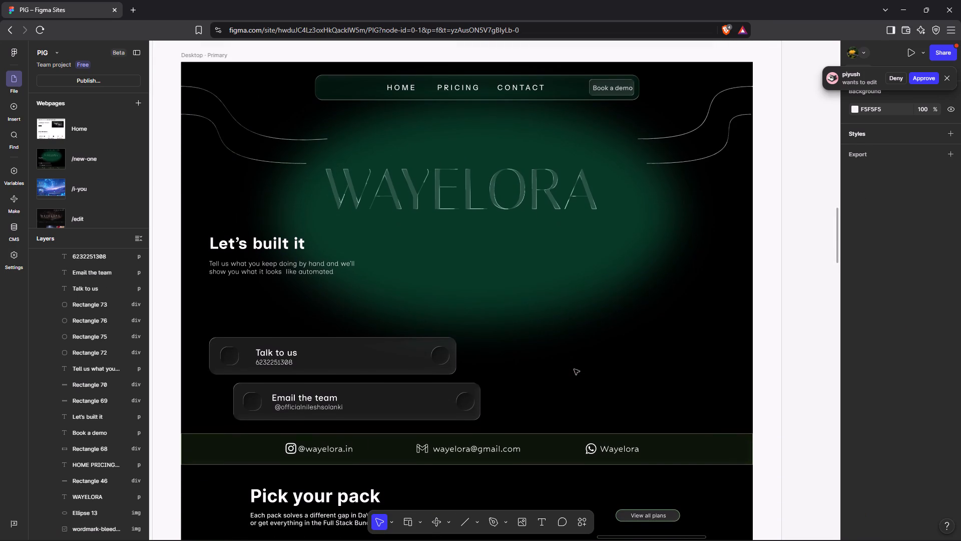
scroll(574, 369, "down", 4)
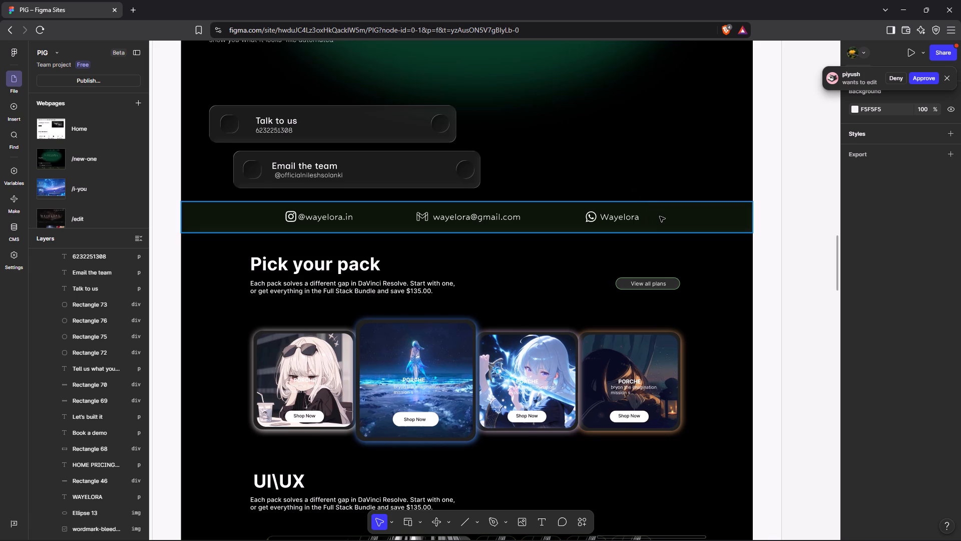
left_click(797, 287)
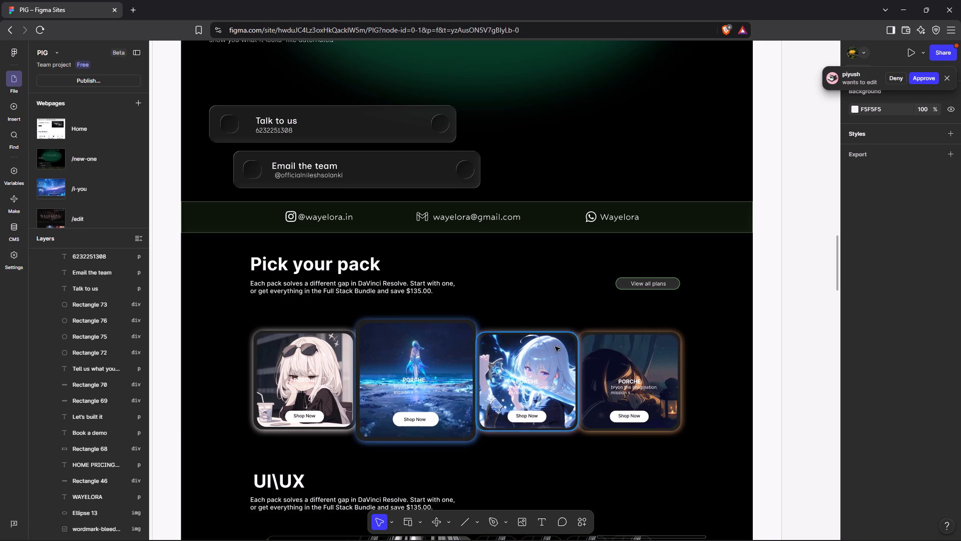
left_click(680, 286)
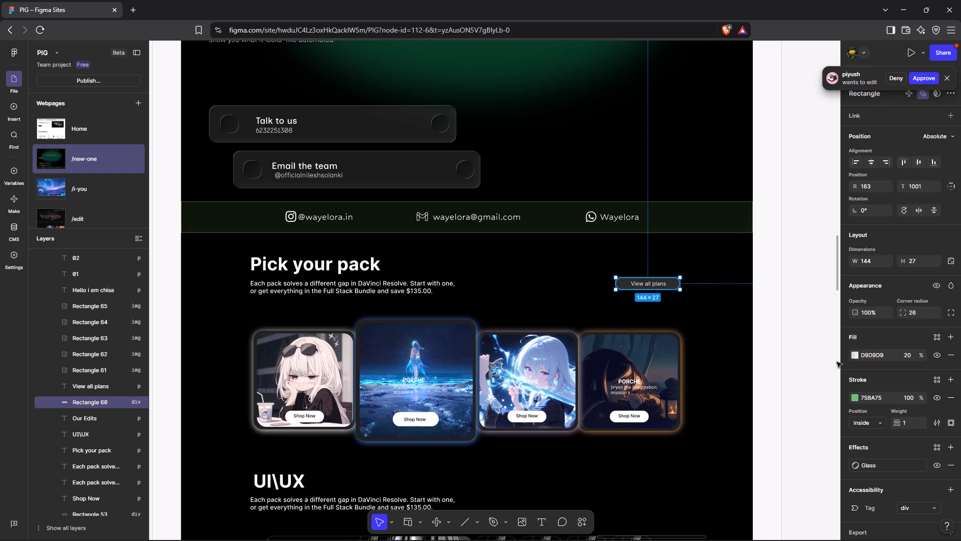
left_click(858, 398)
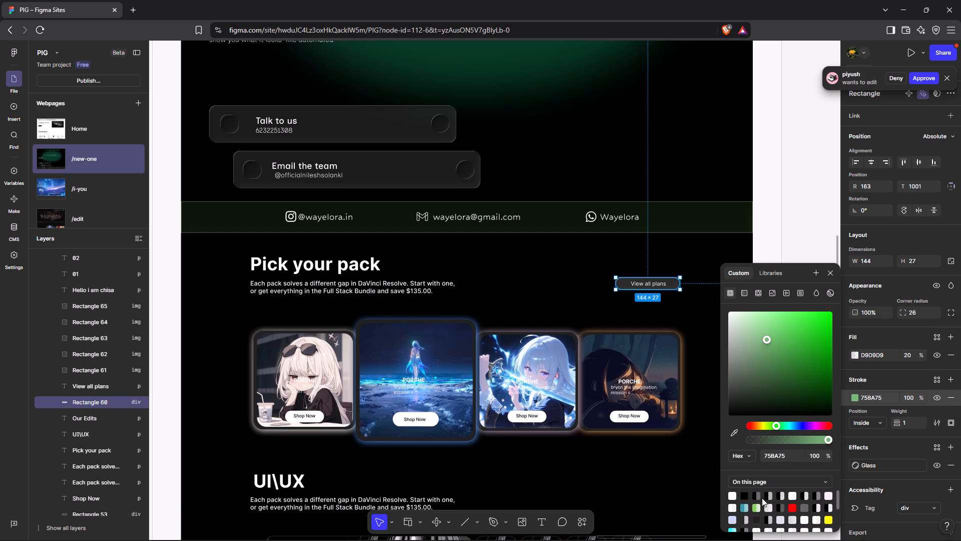
left_click(756, 509)
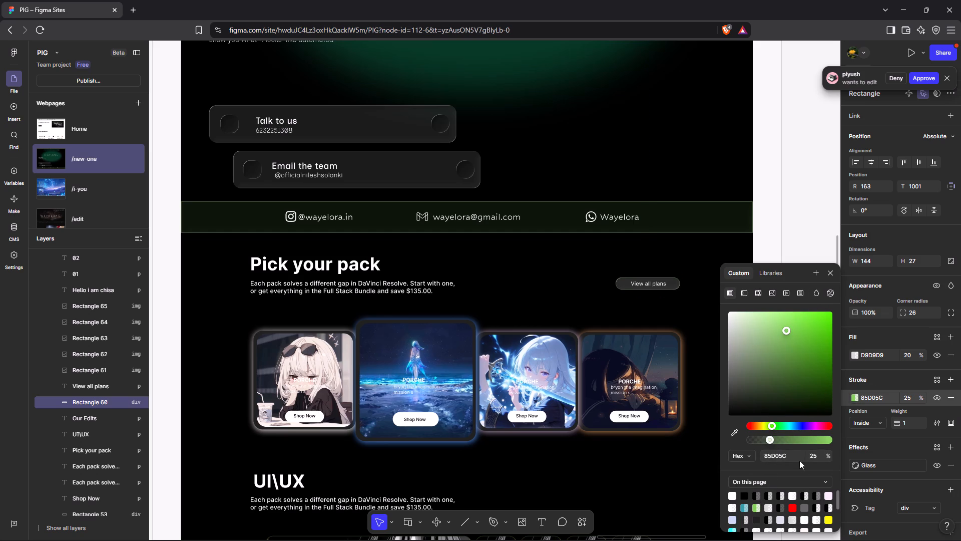
scroll(792, 512, "down", 6)
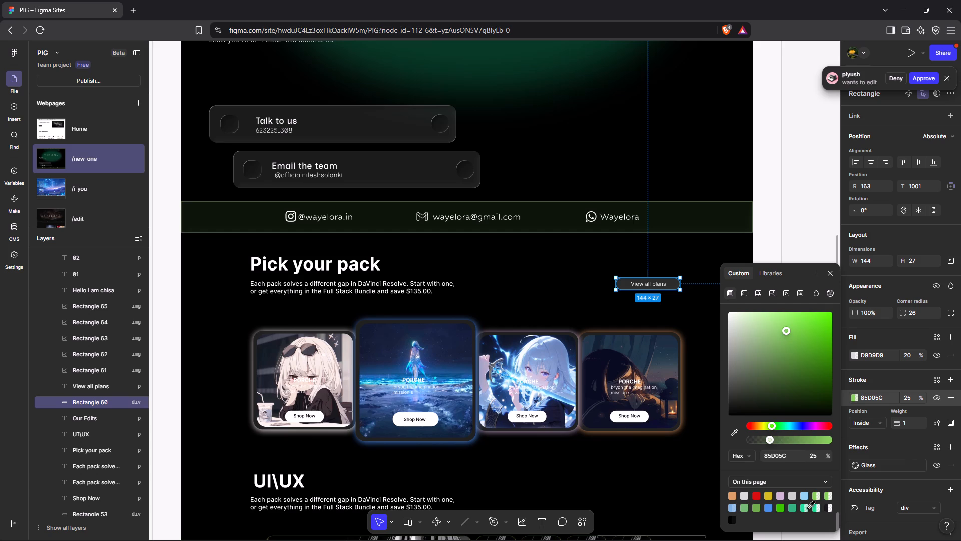
left_click(806, 507)
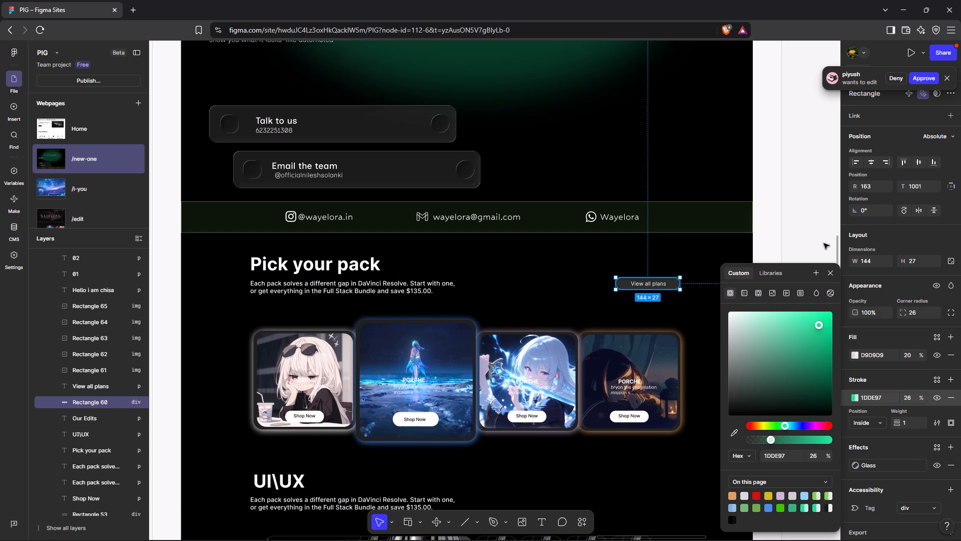
double_click(821, 241)
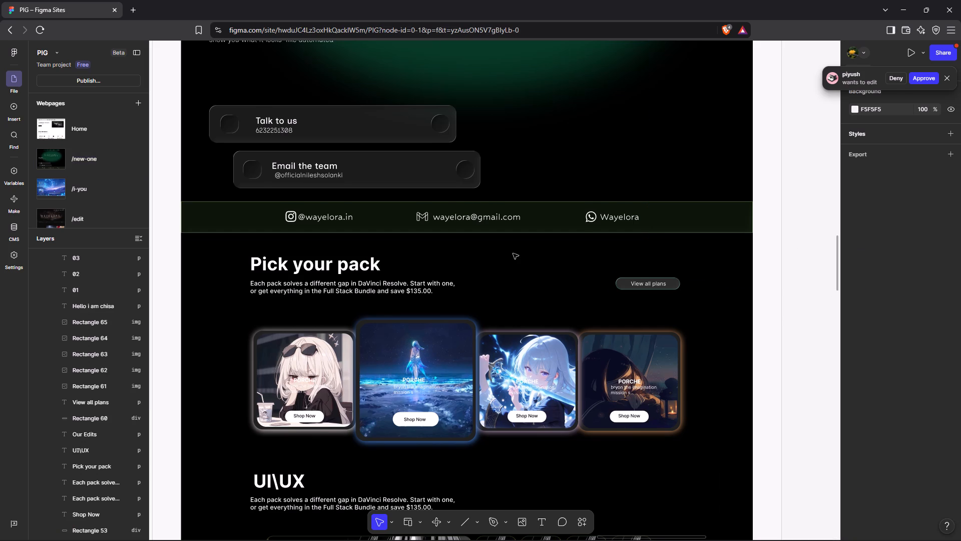
Look over the page from the contact boxes through the pack cards and UI\UX gallery down to the Our Edits section.
scroll(513, 253, "up", 1)
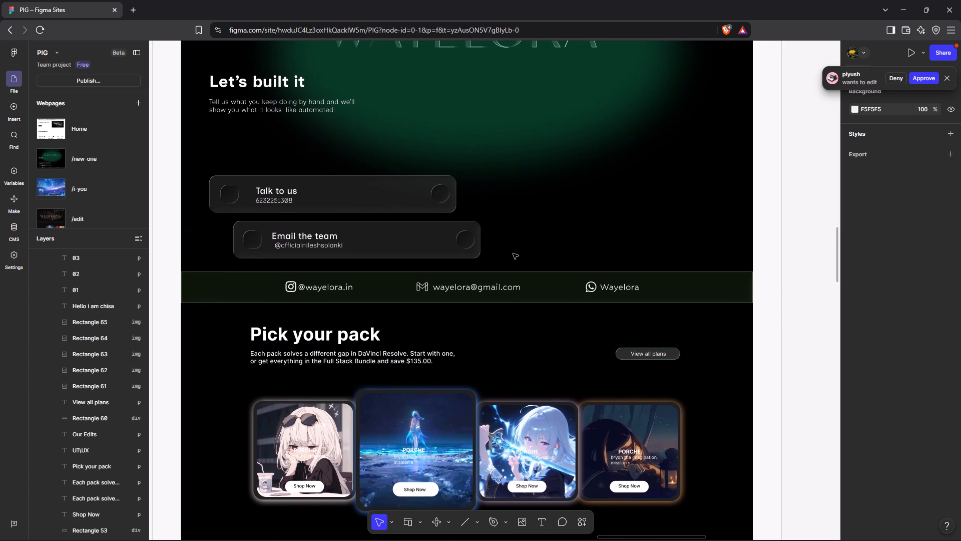
scroll(513, 253, "down", 5)
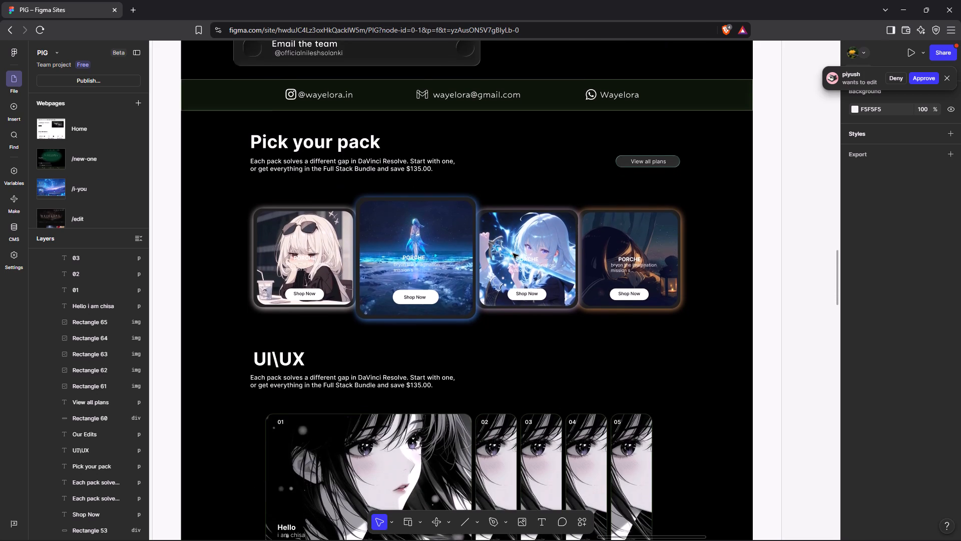
scroll(513, 253, "down", 6)
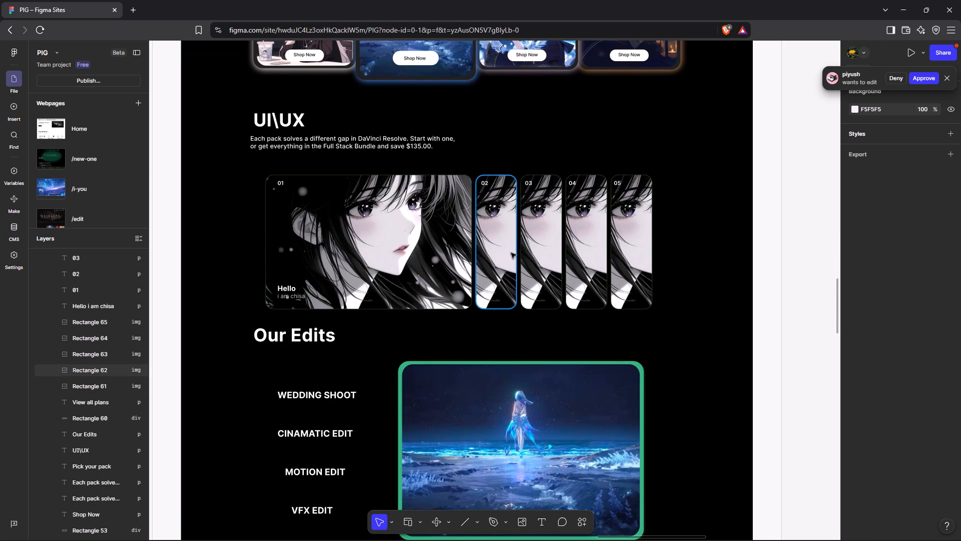
left_click(813, 265)
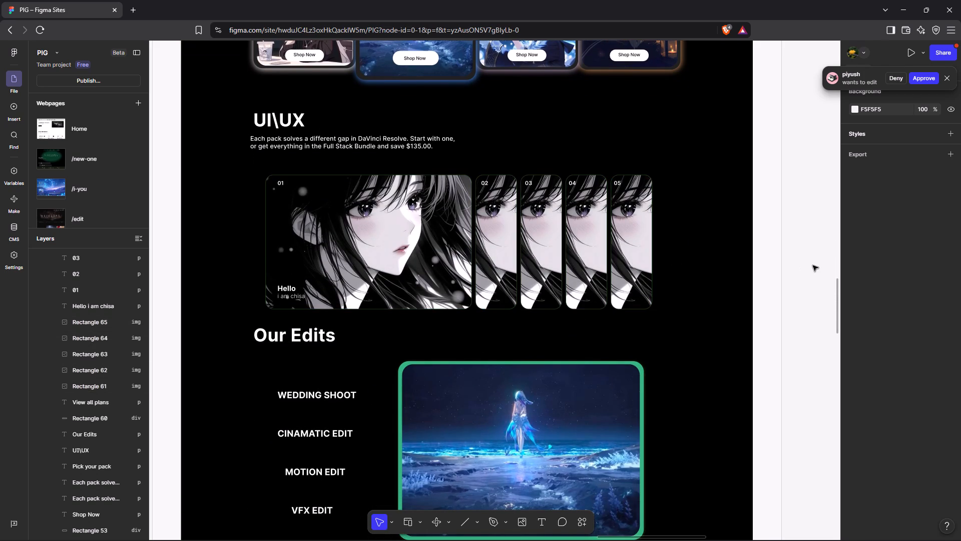
scroll(417, 247, "up", 6)
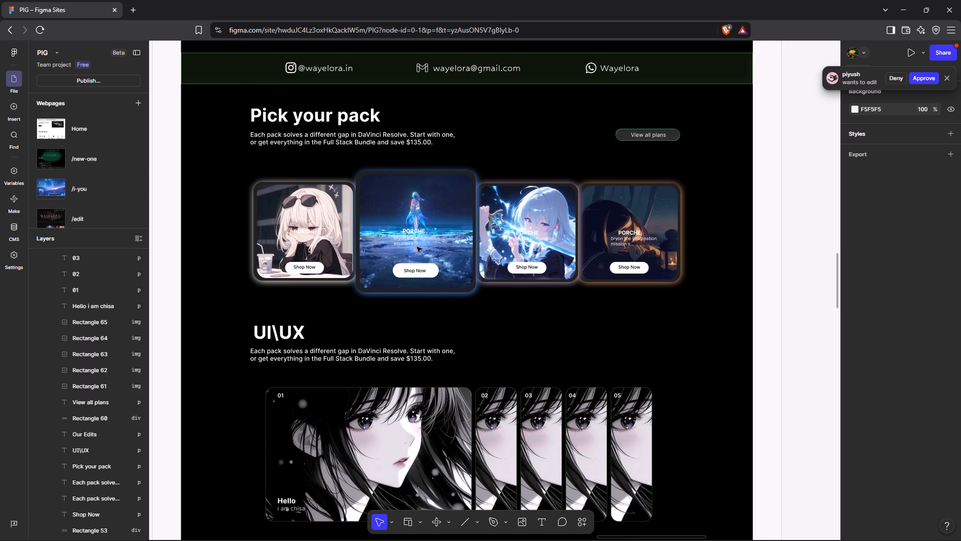
scroll(417, 247, "down", 2)
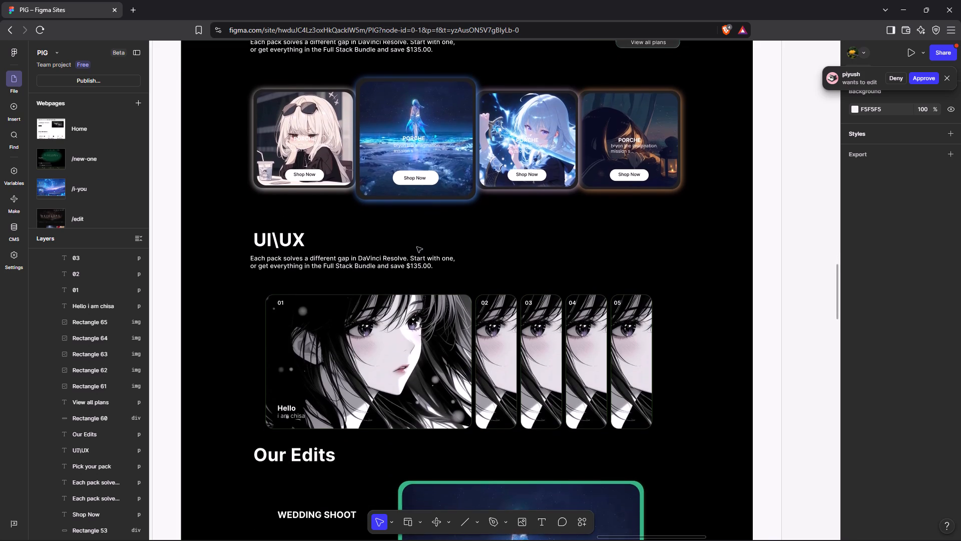
scroll(417, 247, "down", 1)
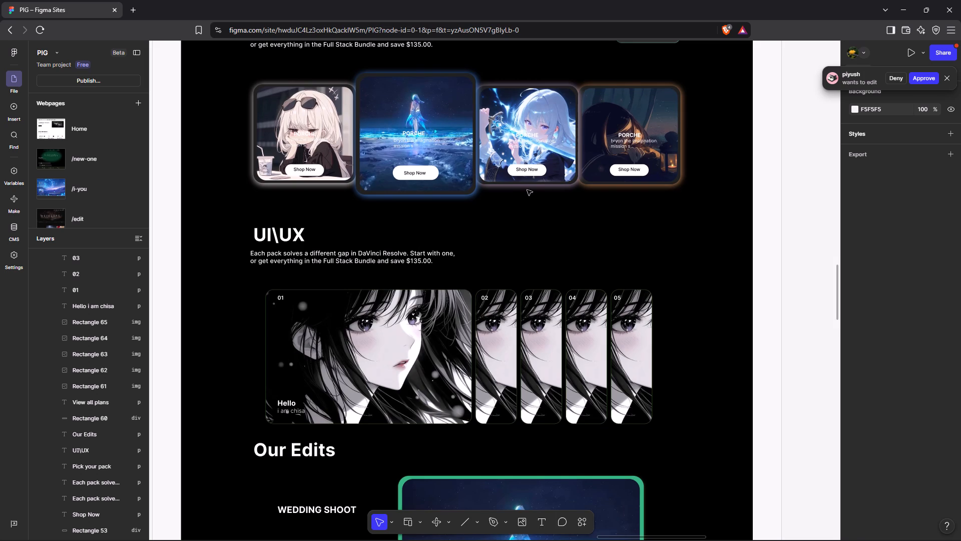
scroll(527, 190, "down", 2)
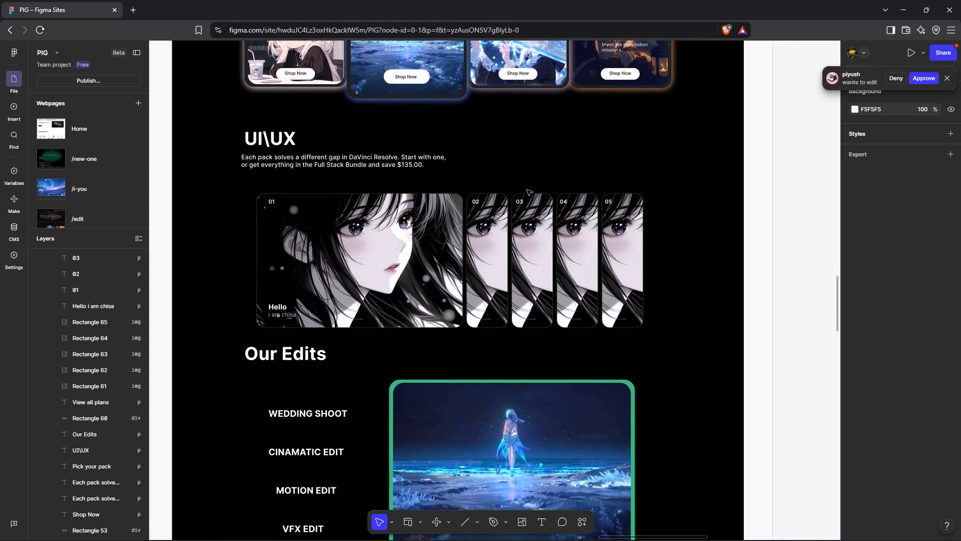
Delete the "Our Edits" heading together with the WEDDING SHOOT, CINAMATIC EDIT, MOTION EDIT and VFX EDIT labels.
scroll(527, 190, "down", 4)
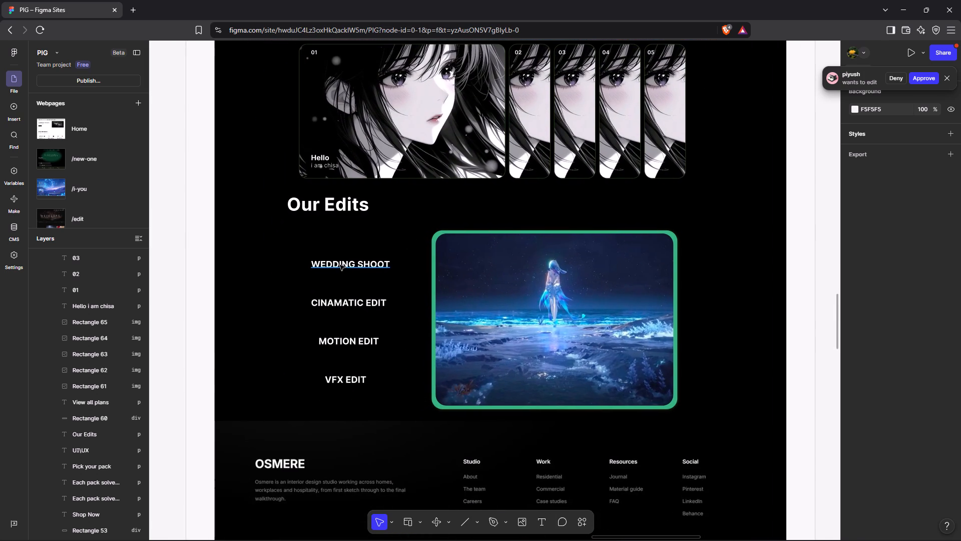
left_click(340, 266)
left_click(295, 229)
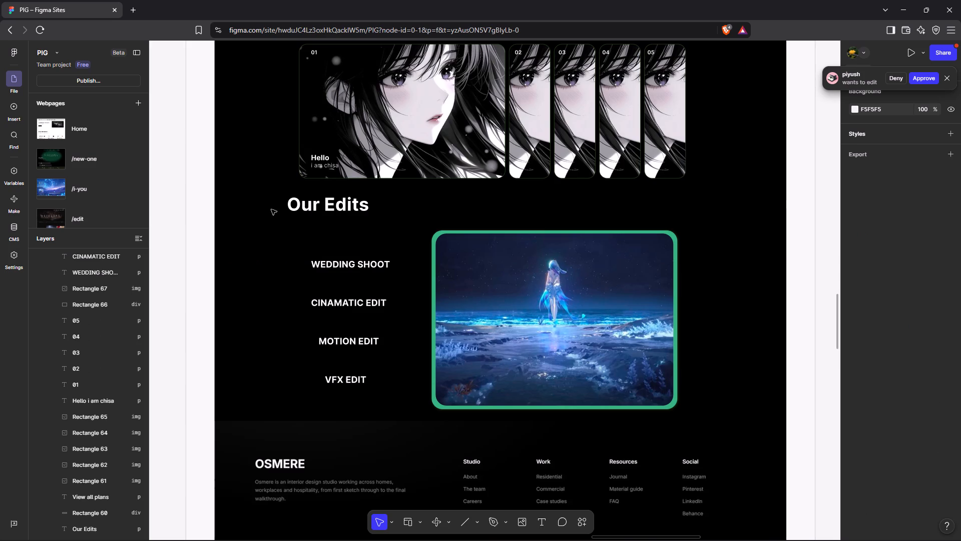
left_click_drag(271, 209, 388, 400)
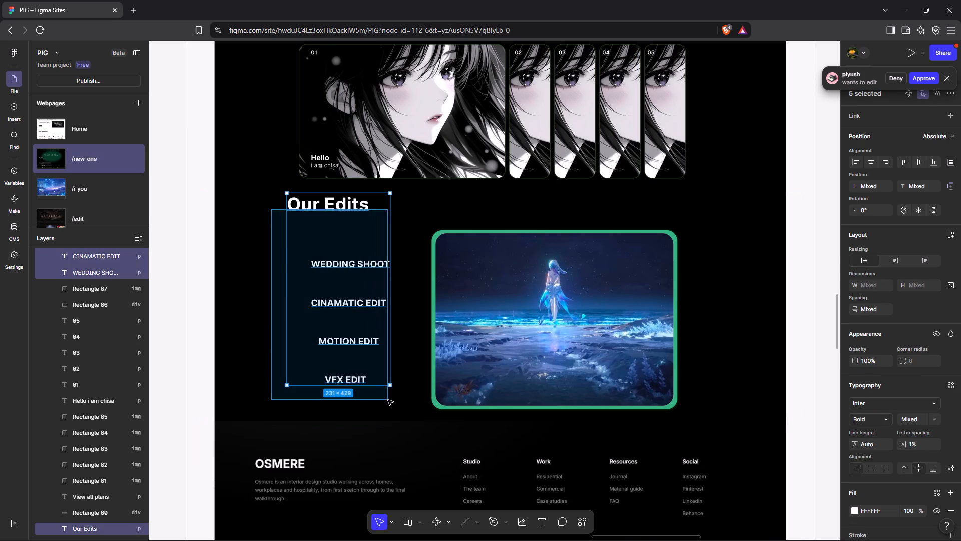
left_click_drag(388, 400, 386, 400)
key("BackSpace")
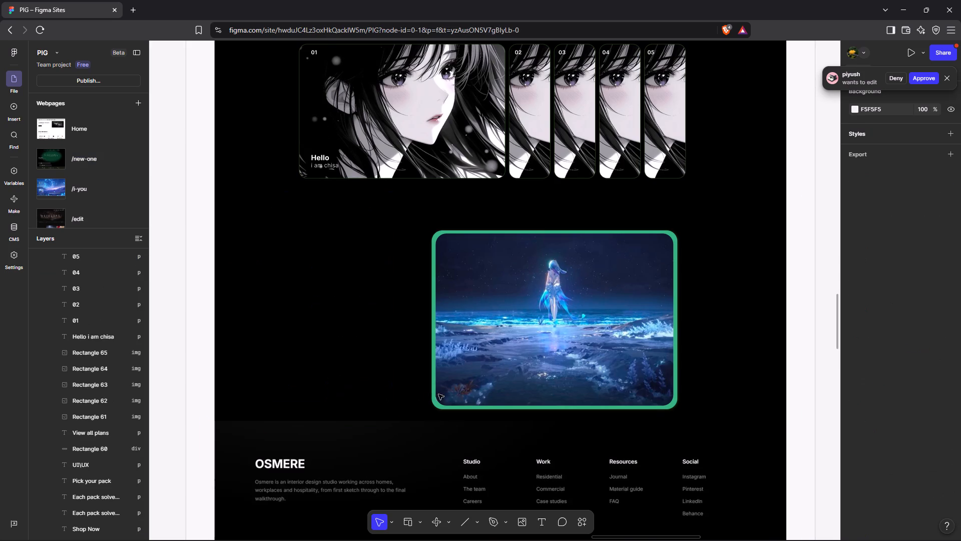
Replace the drop shadow on the green frame behind the night-sea image with a uniform layer blur of 4.
left_click(502, 410)
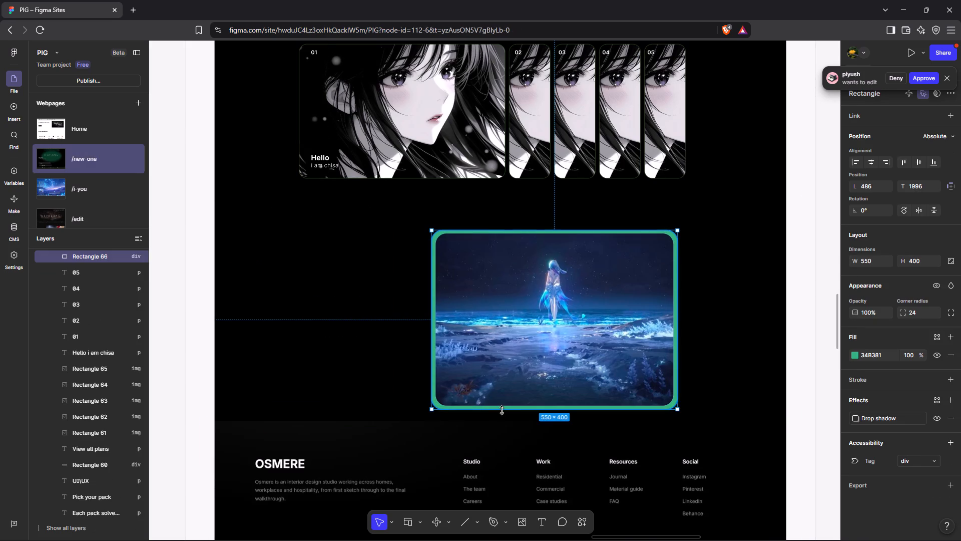
left_click(855, 419)
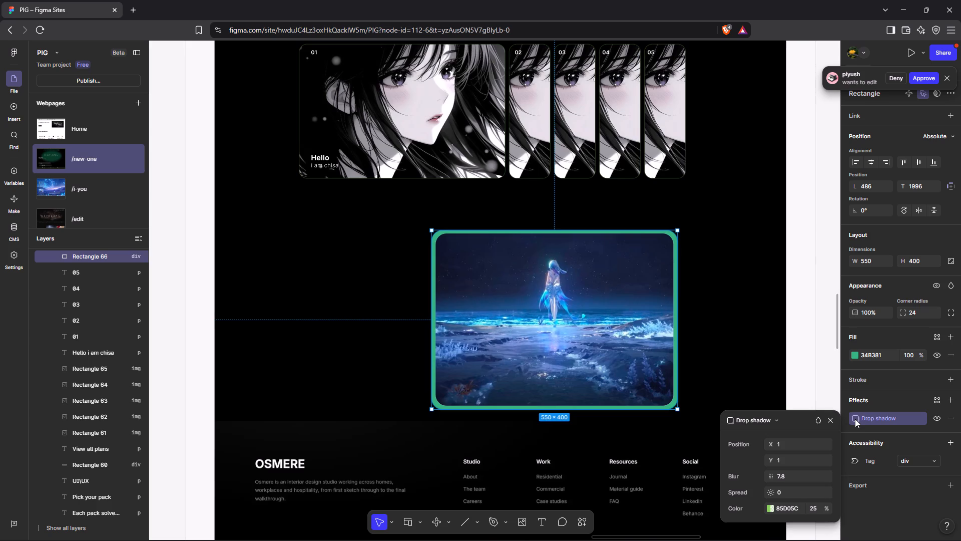
left_click(834, 420)
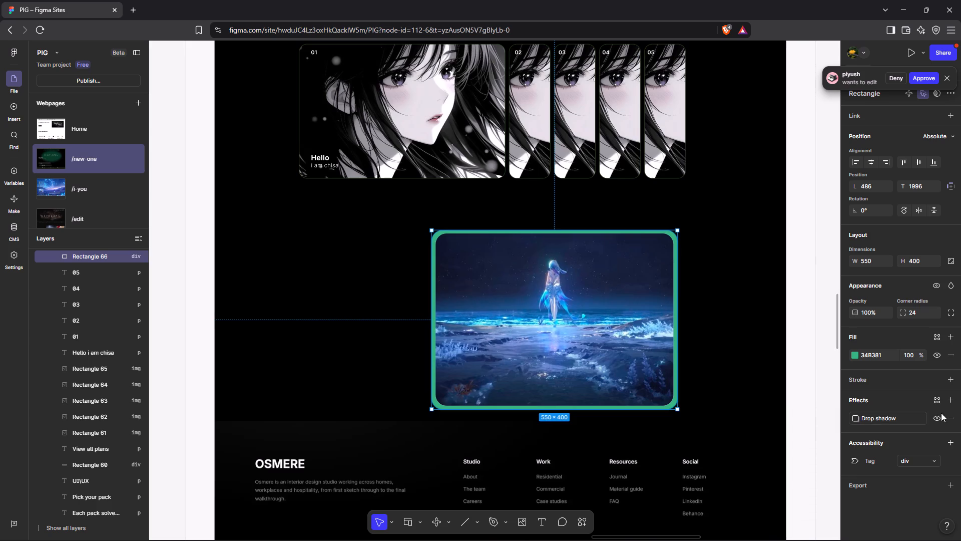
left_click(952, 402)
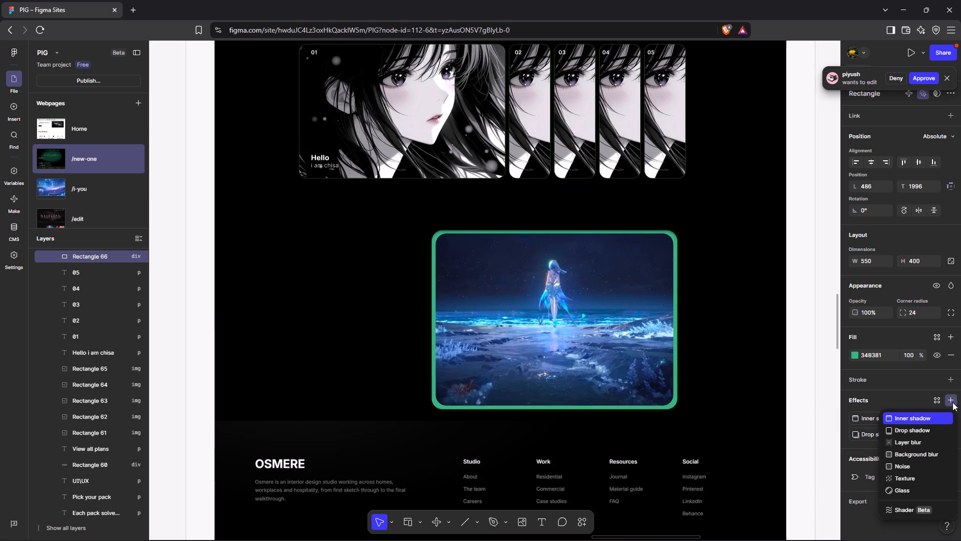
left_click(918, 441)
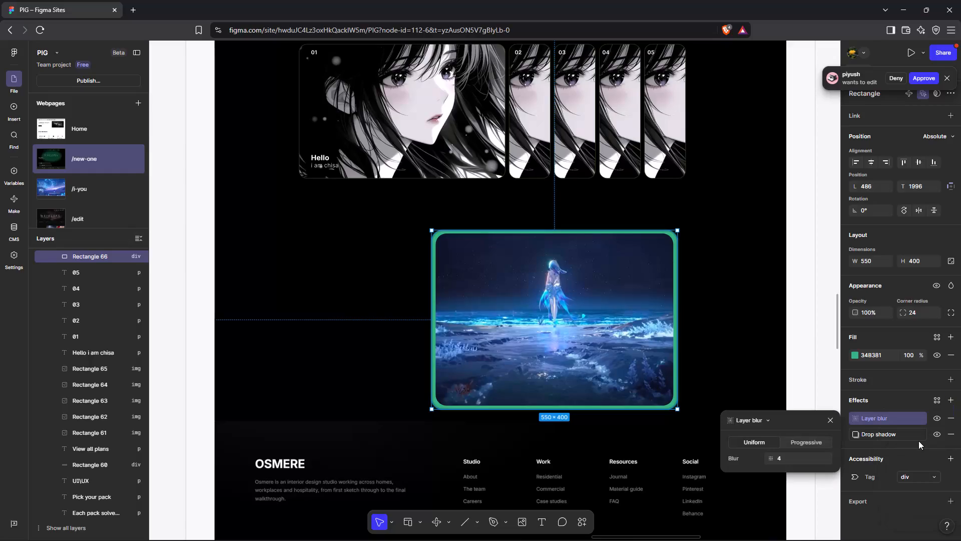
left_click(952, 433)
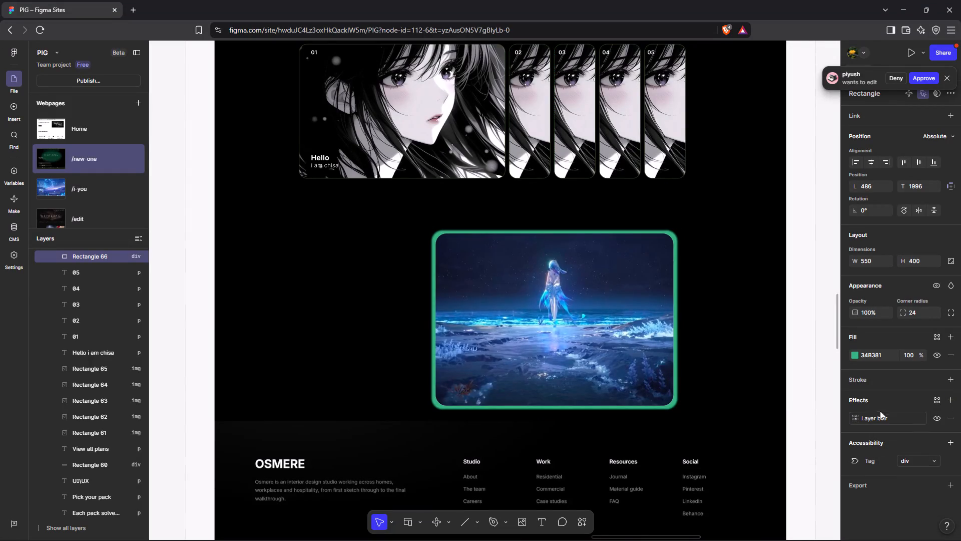
Change the frame's fill to the page's 1DDE97 green at 10% opacity.
left_click(853, 354)
scroll(769, 486, "down", 2)
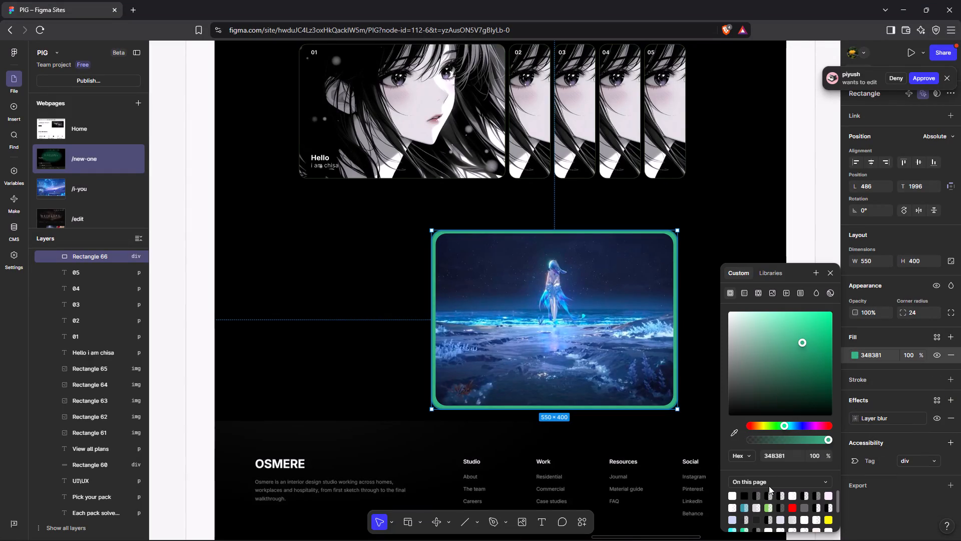
scroll(769, 486, "down", 4)
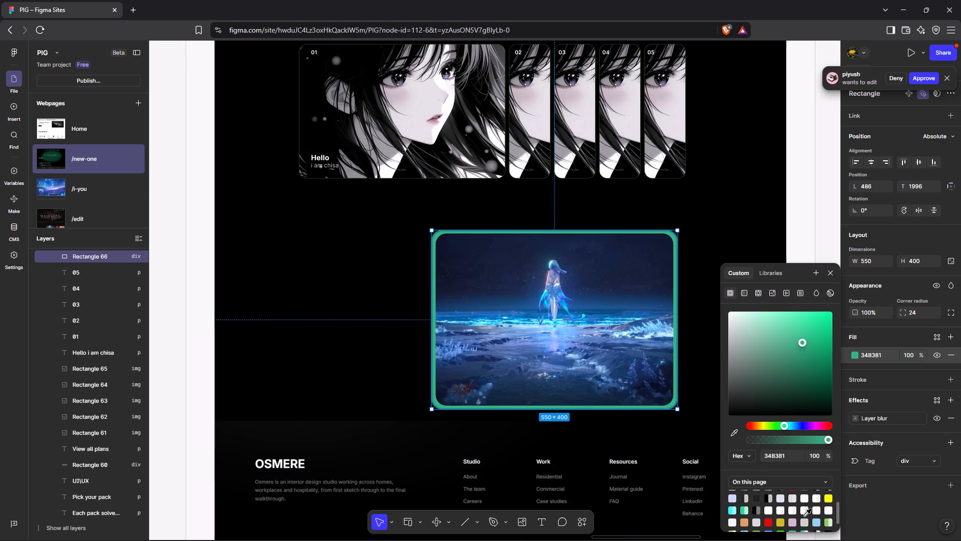
left_click(806, 517)
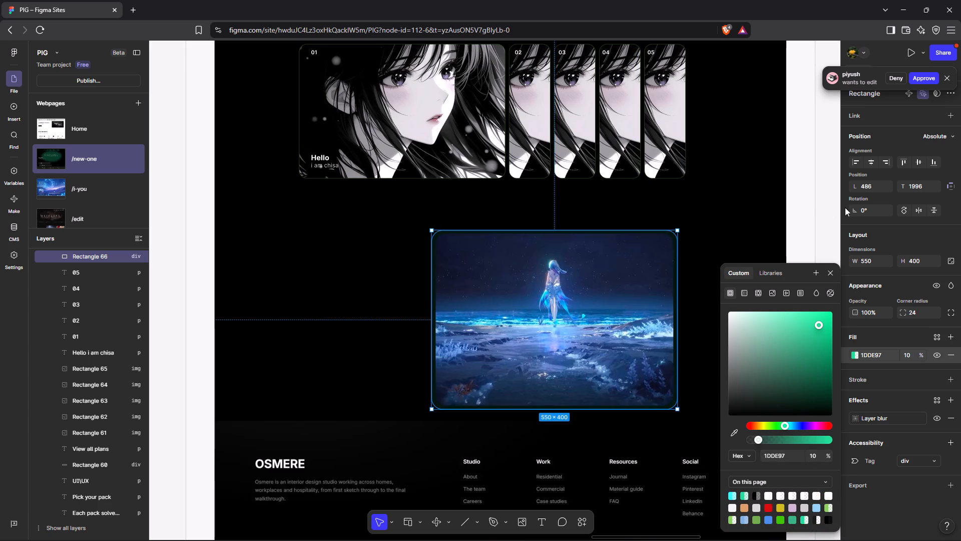
left_click(823, 214)
Move the night-sea image down off its frame to about L 467, T 2247.
left_click(620, 335)
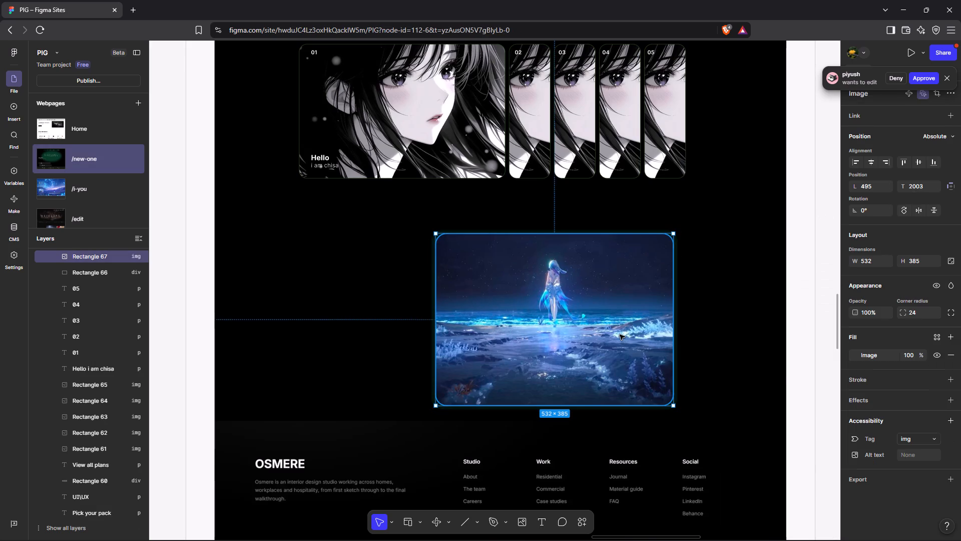
left_click_drag(620, 335, 555, 388)
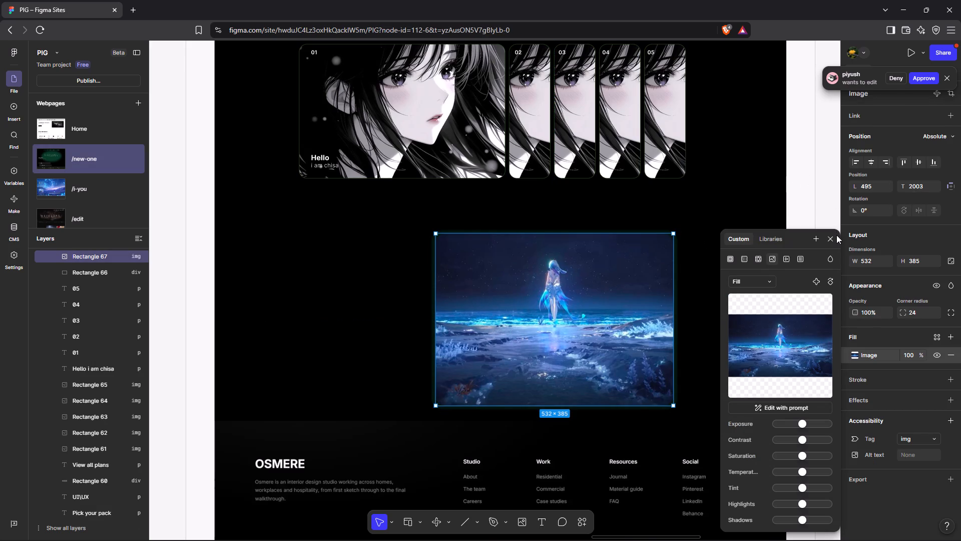
left_click(833, 236)
left_click_drag(603, 280, 590, 389)
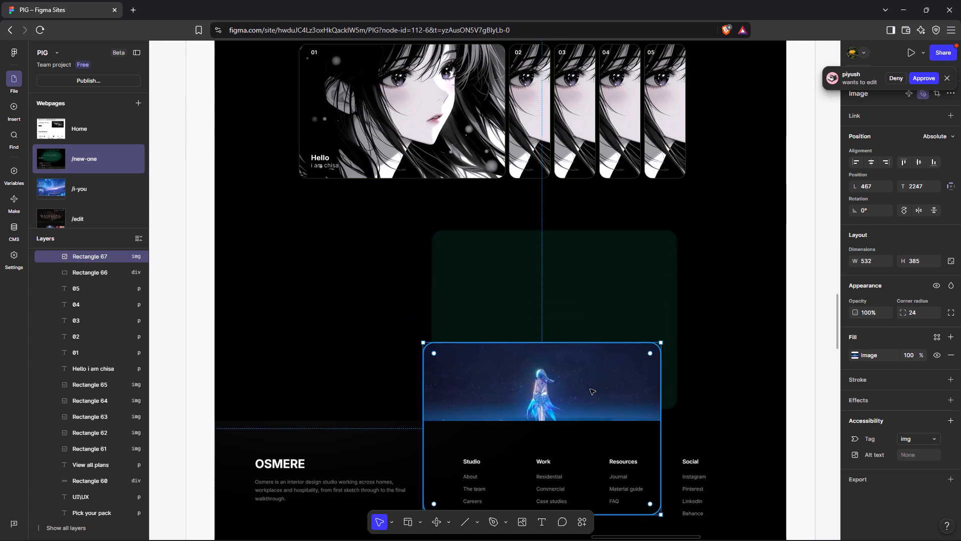
Delete the translucent green frame above the night-sea image.
left_click(579, 319)
key("BackSpace")
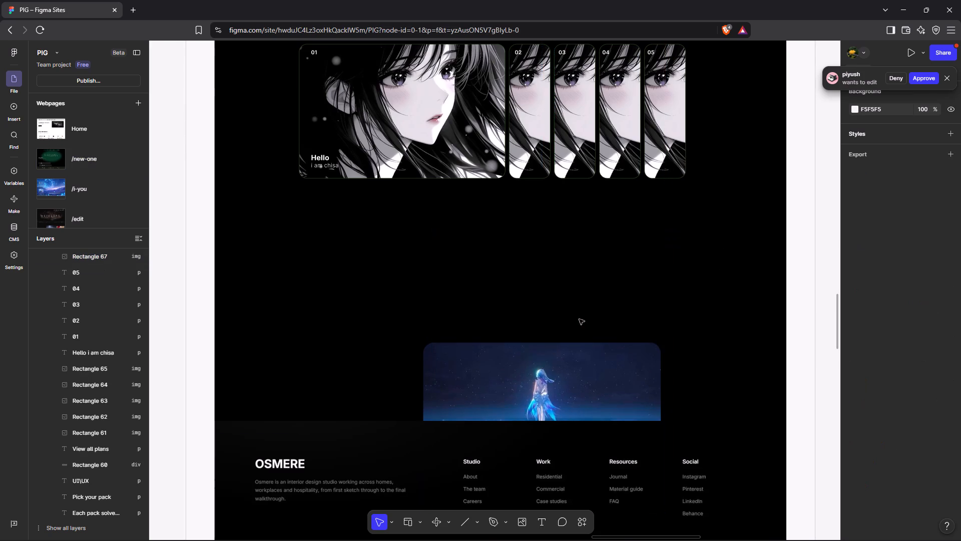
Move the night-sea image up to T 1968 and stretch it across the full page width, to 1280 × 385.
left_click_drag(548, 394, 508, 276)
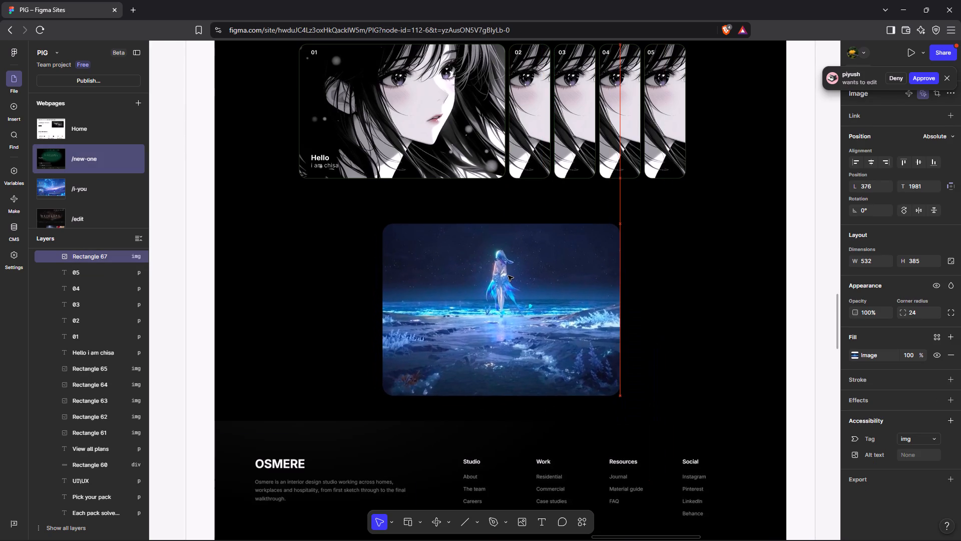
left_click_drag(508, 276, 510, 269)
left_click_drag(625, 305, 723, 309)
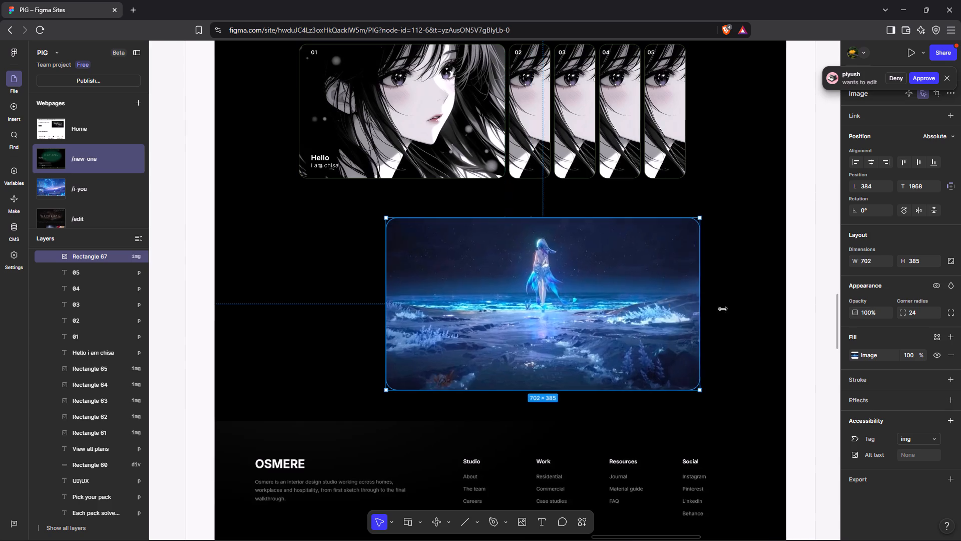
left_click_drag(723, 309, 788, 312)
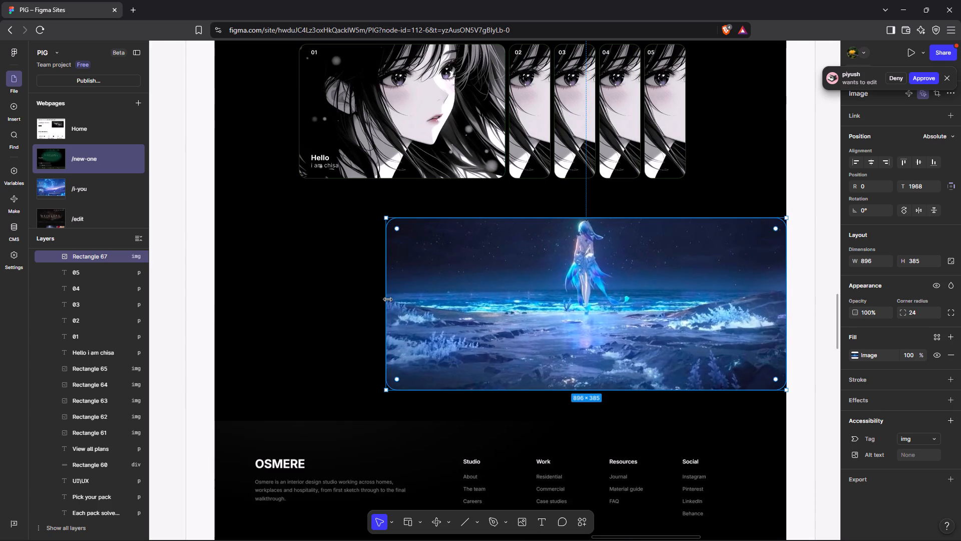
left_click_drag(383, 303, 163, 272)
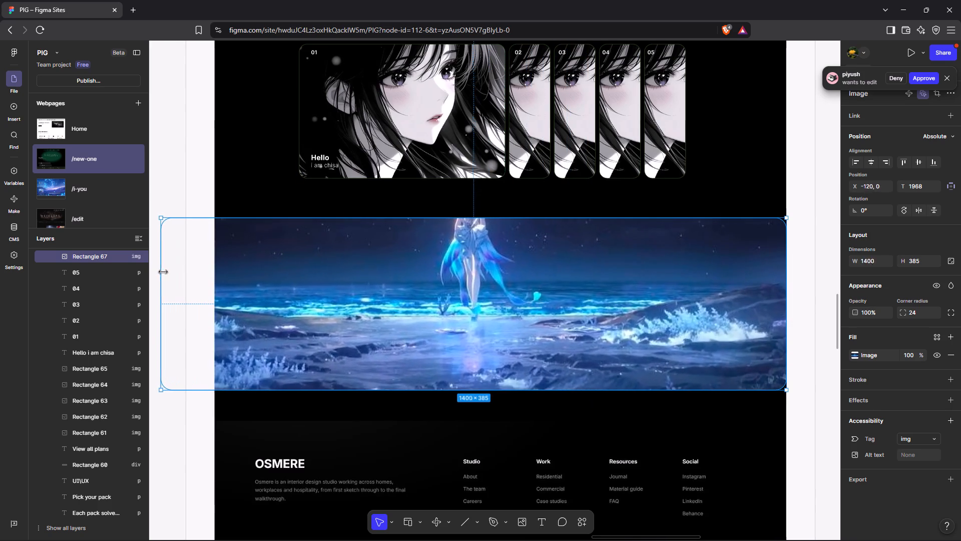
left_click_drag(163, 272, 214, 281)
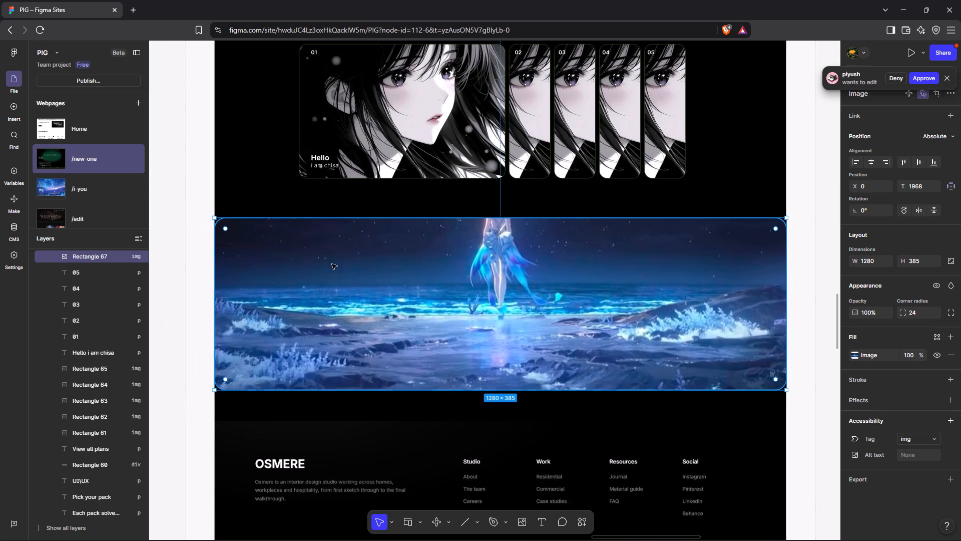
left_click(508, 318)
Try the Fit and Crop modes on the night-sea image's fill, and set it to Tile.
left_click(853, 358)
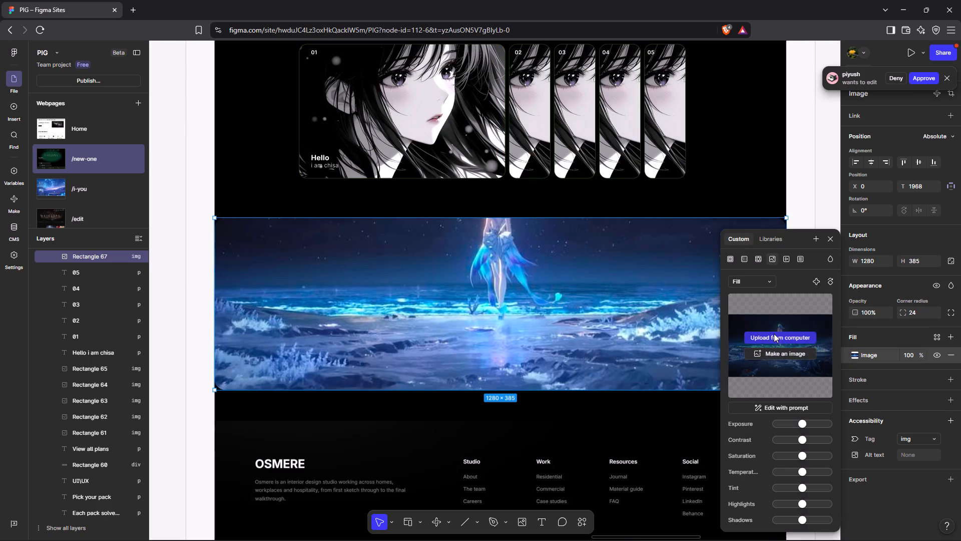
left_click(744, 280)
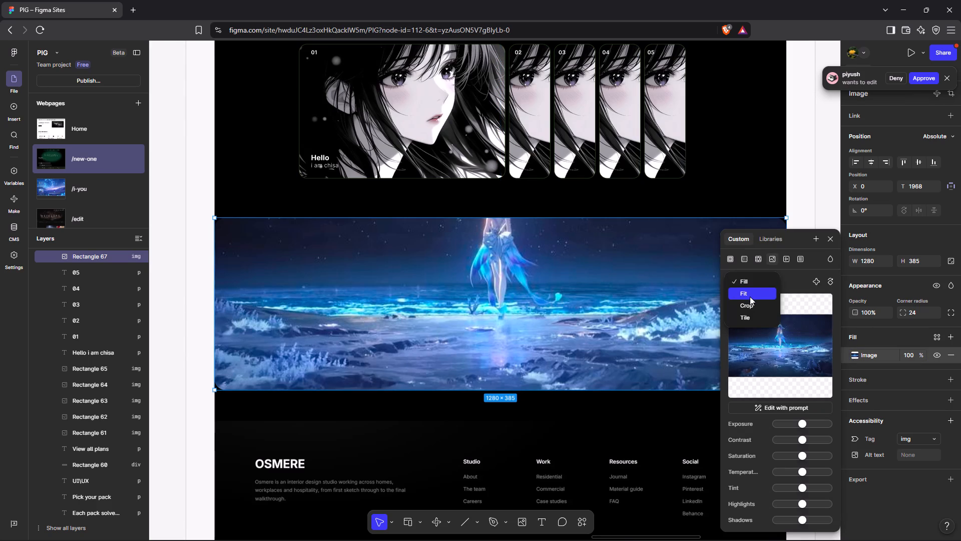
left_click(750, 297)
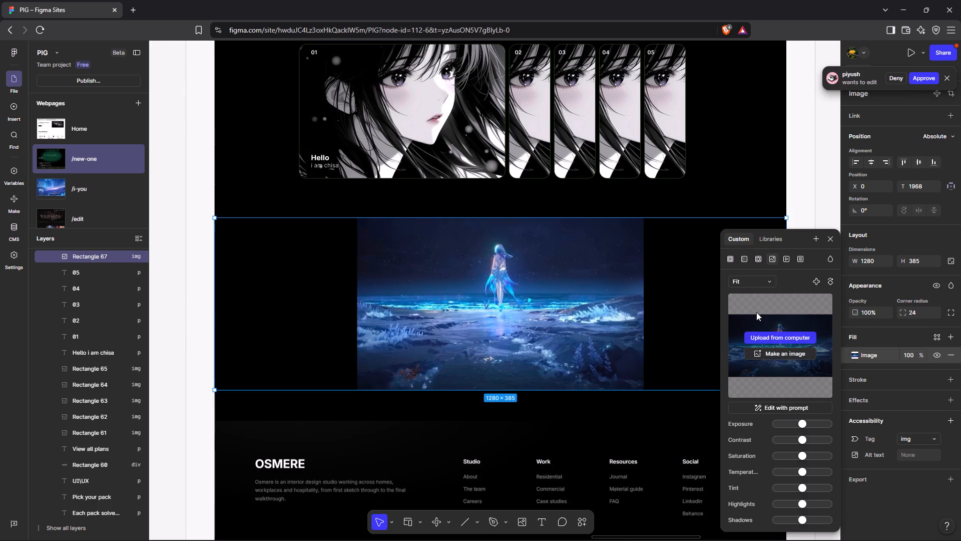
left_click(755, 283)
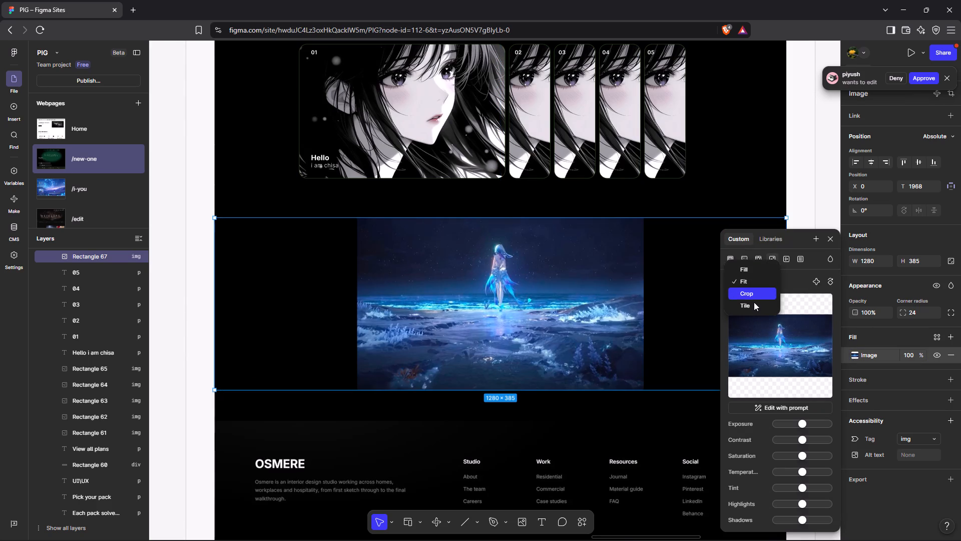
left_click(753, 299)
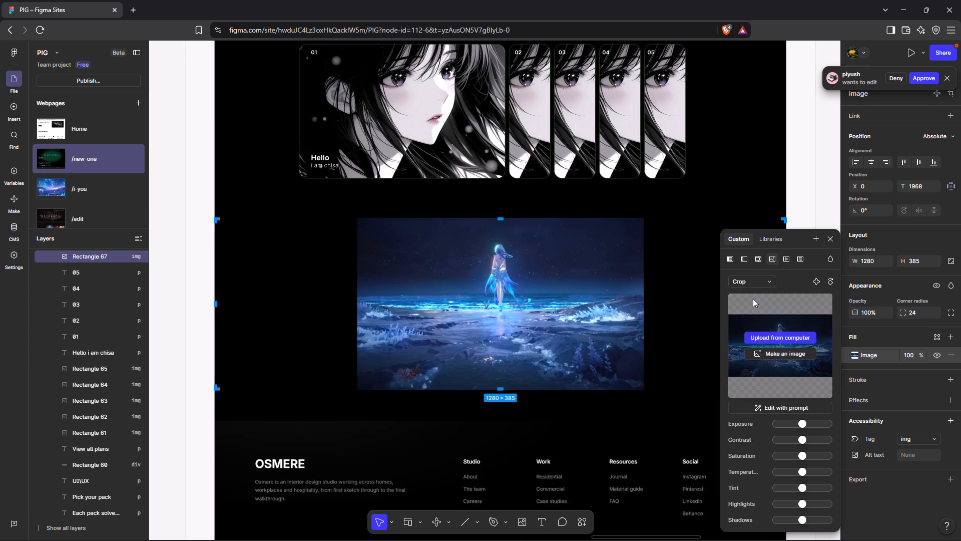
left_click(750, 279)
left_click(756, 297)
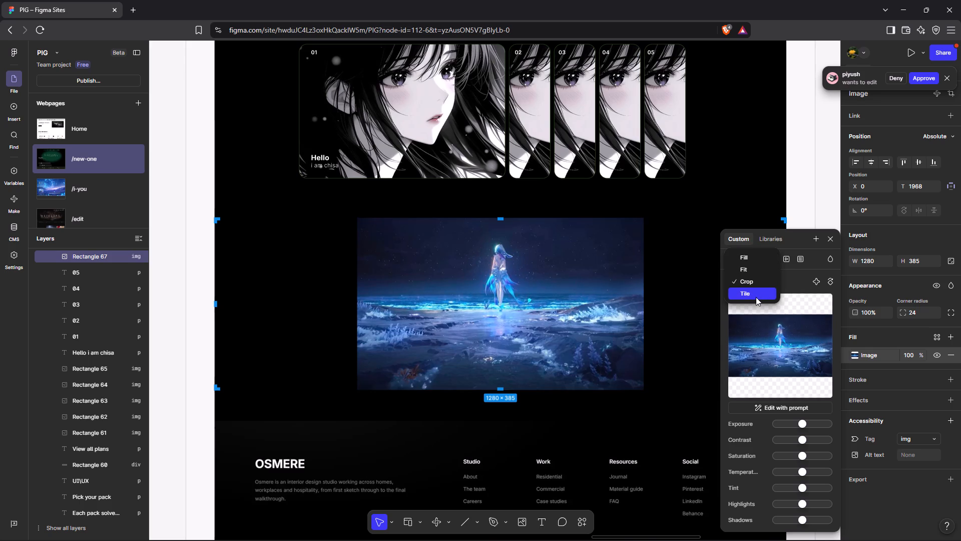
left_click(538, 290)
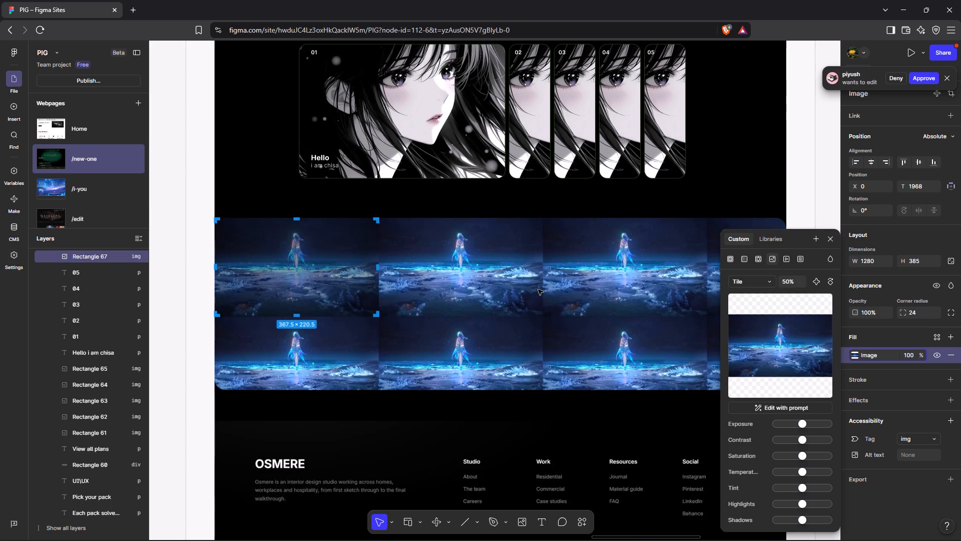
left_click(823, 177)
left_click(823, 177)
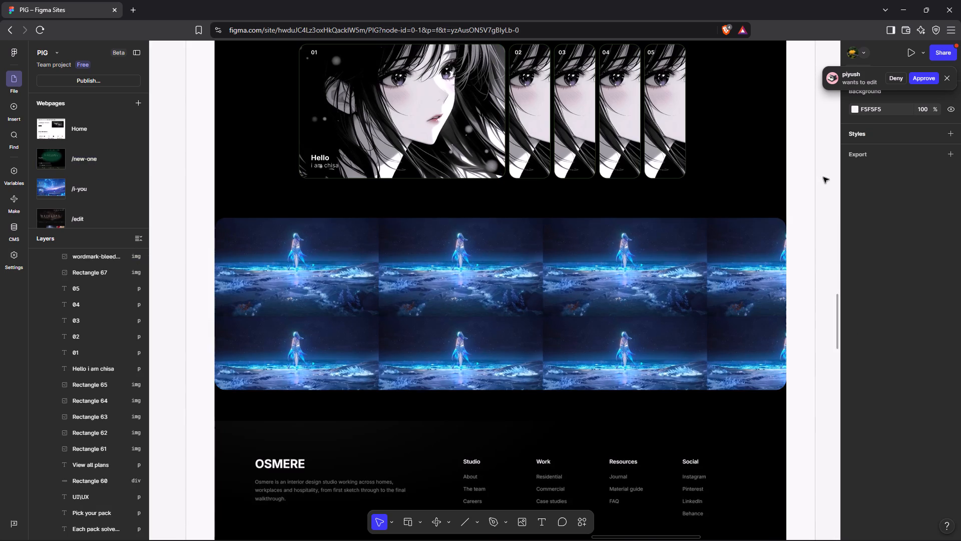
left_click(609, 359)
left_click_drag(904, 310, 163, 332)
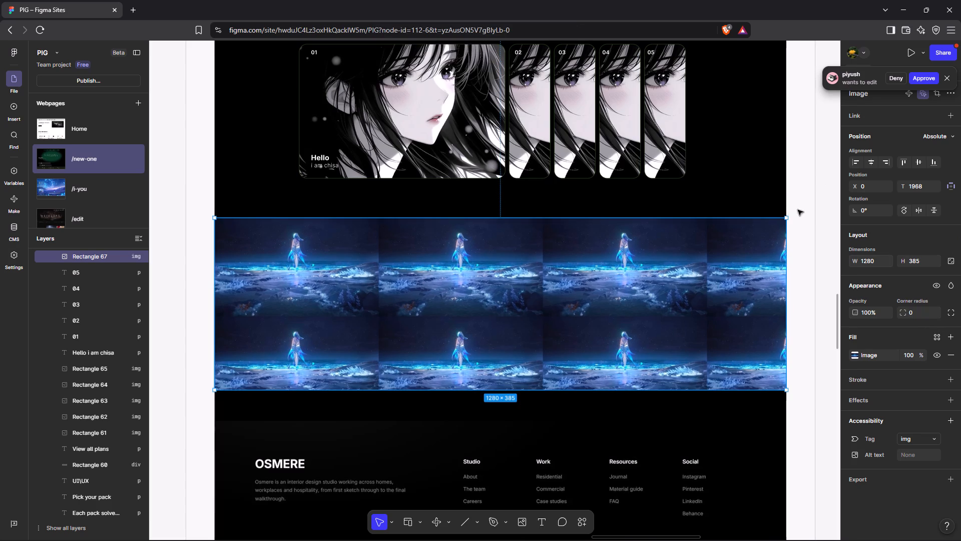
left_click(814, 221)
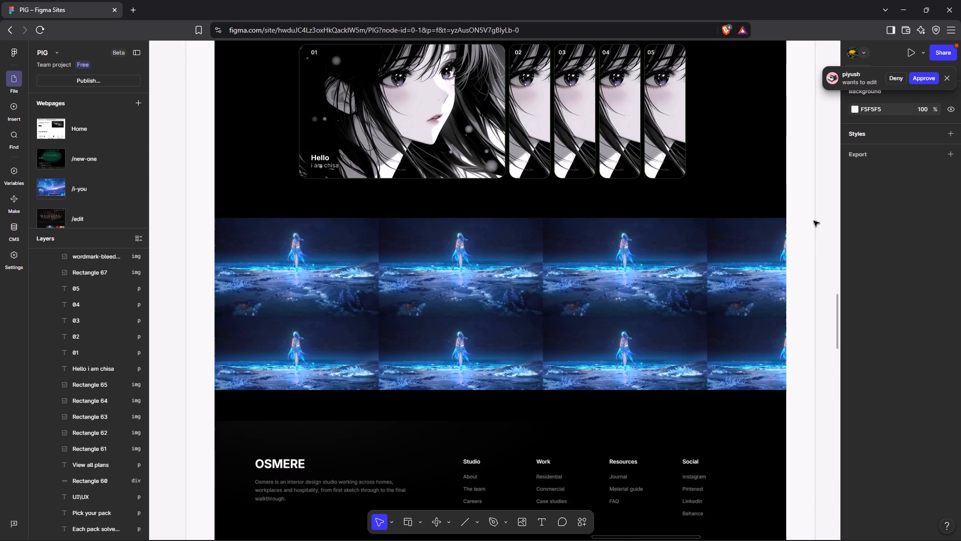
Delete the tiled night-sea image between the character cards and the OSMERE footer.
left_click(553, 328)
key("BackSpace")
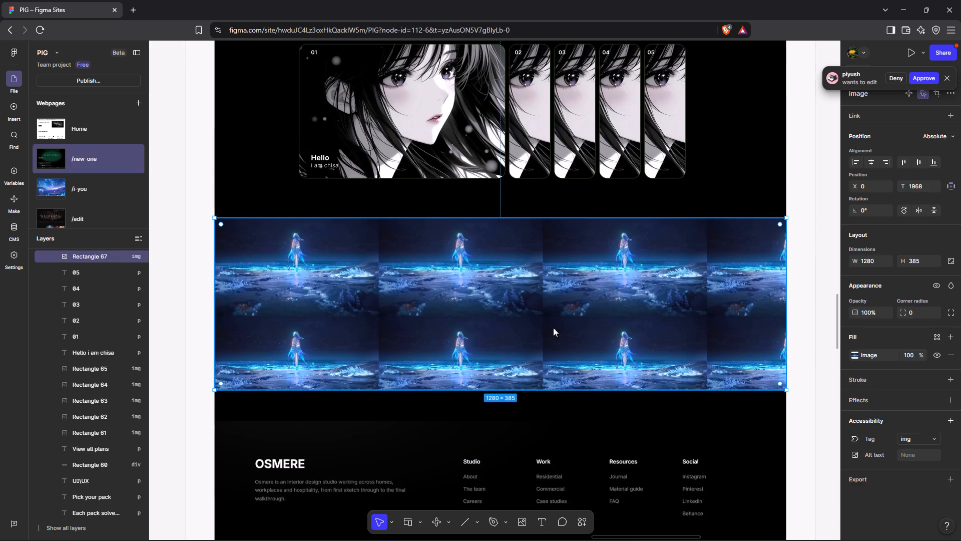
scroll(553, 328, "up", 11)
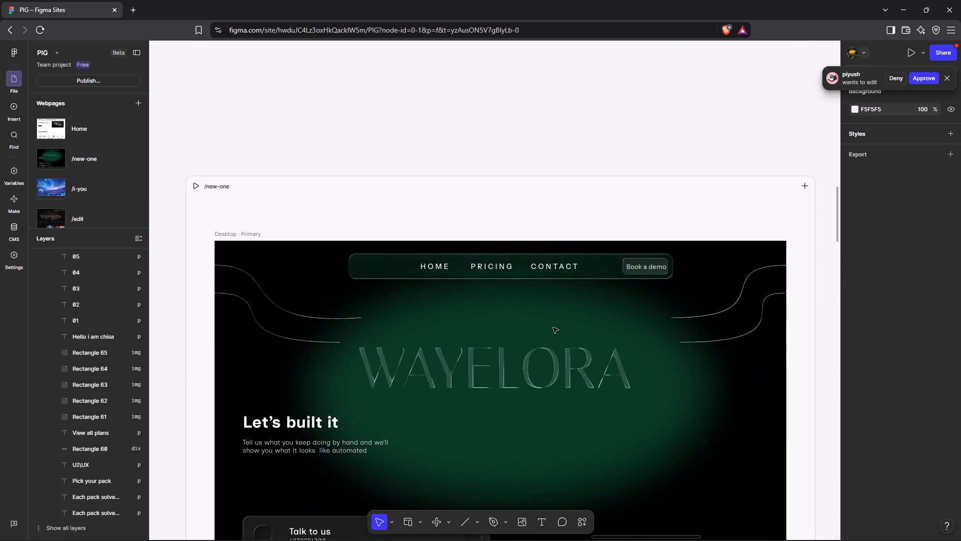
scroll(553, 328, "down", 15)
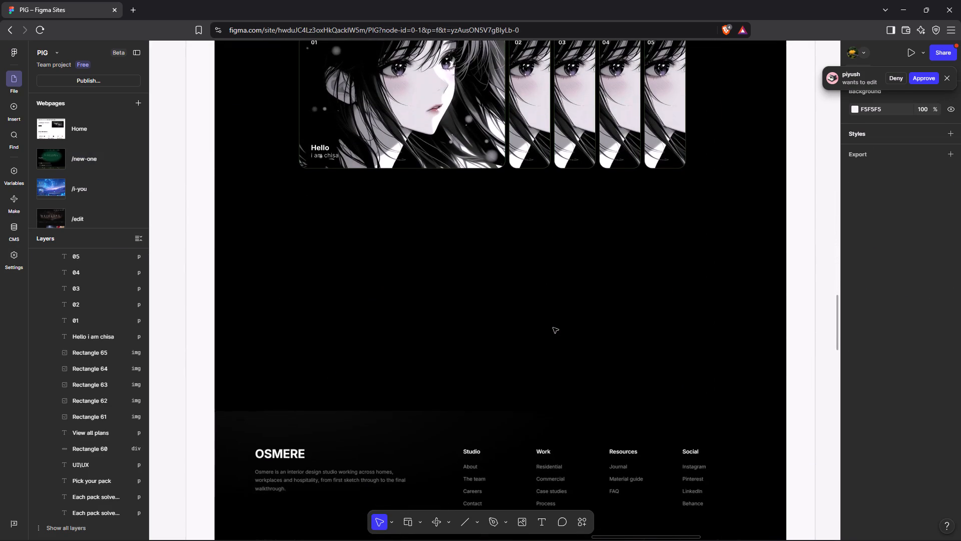
Open a new browser tab and activate its search box.
left_click(136, 7)
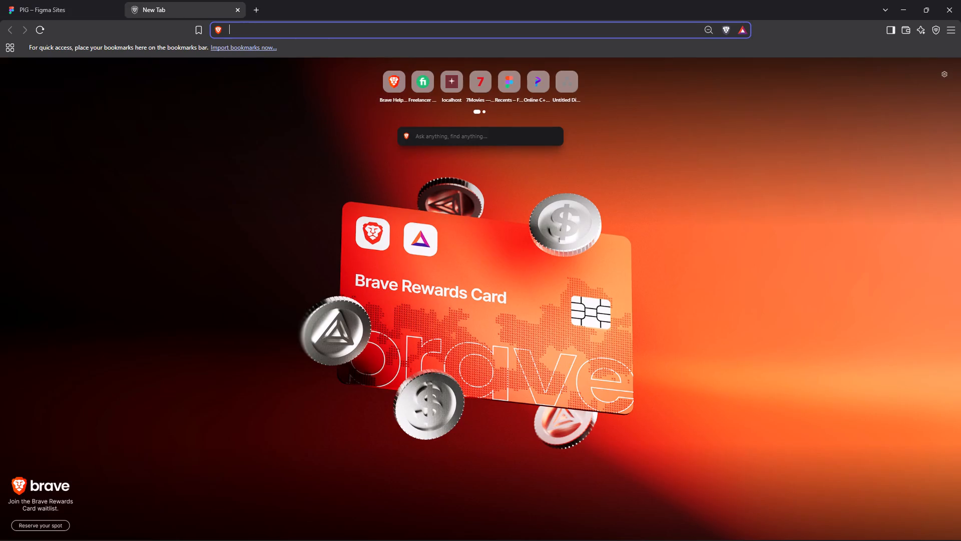
left_click(445, 135)
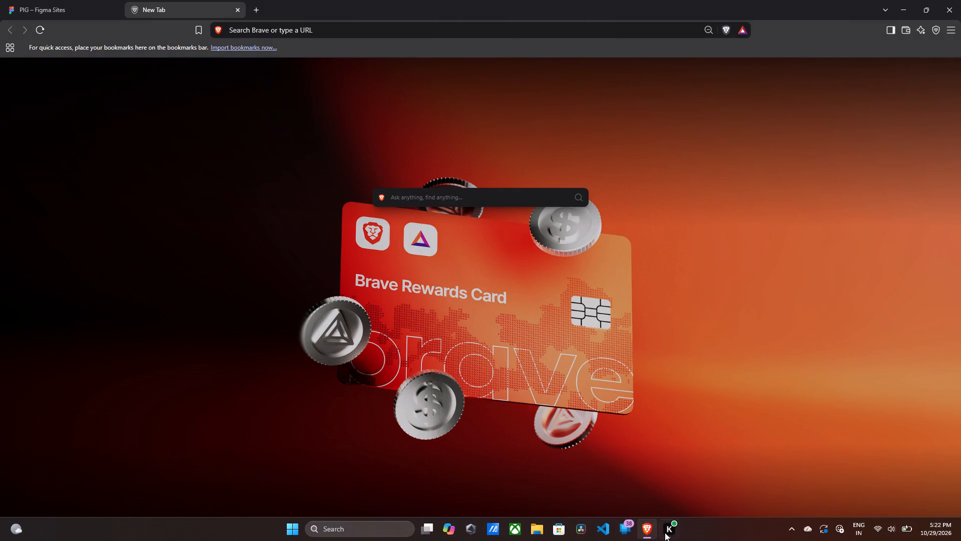